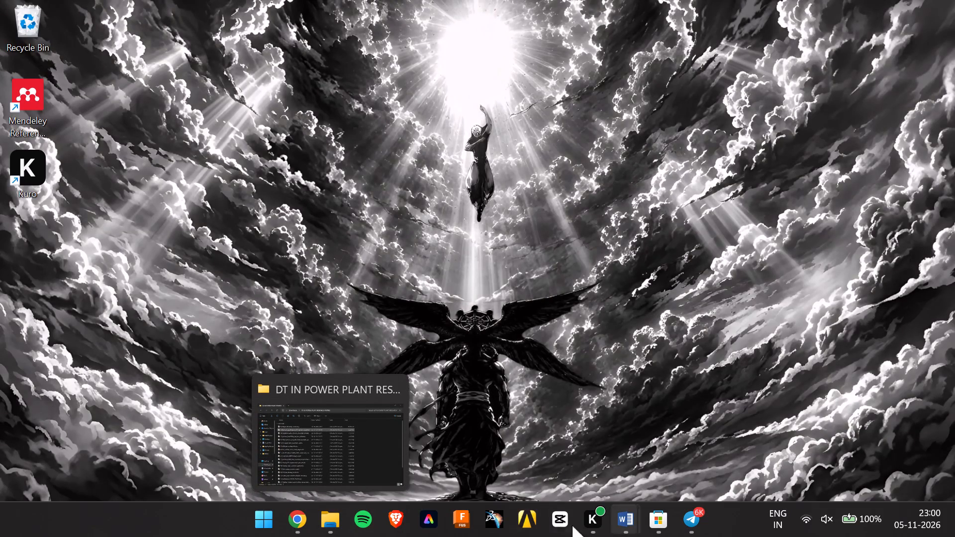
Launch the ChatGPT desktop app.
left_click(261, 536)
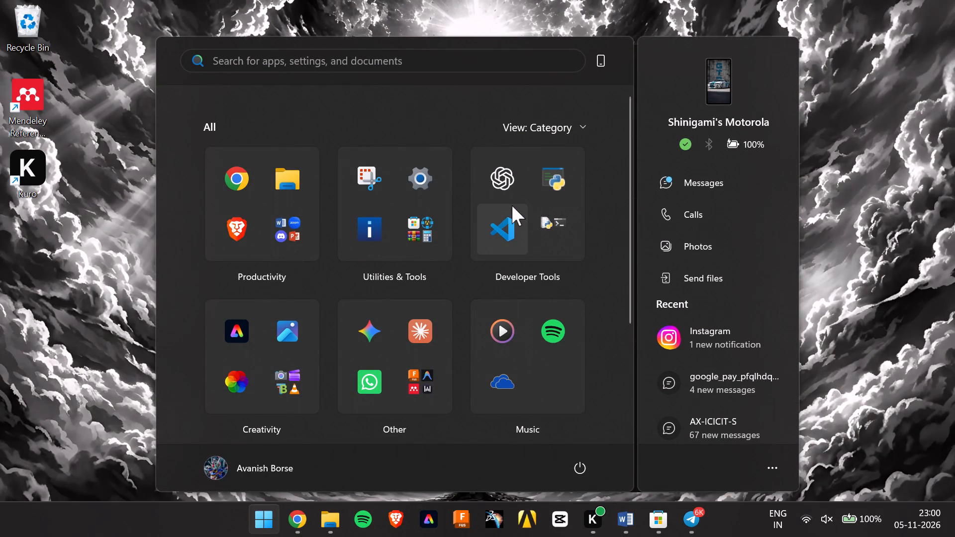
double_click(506, 183)
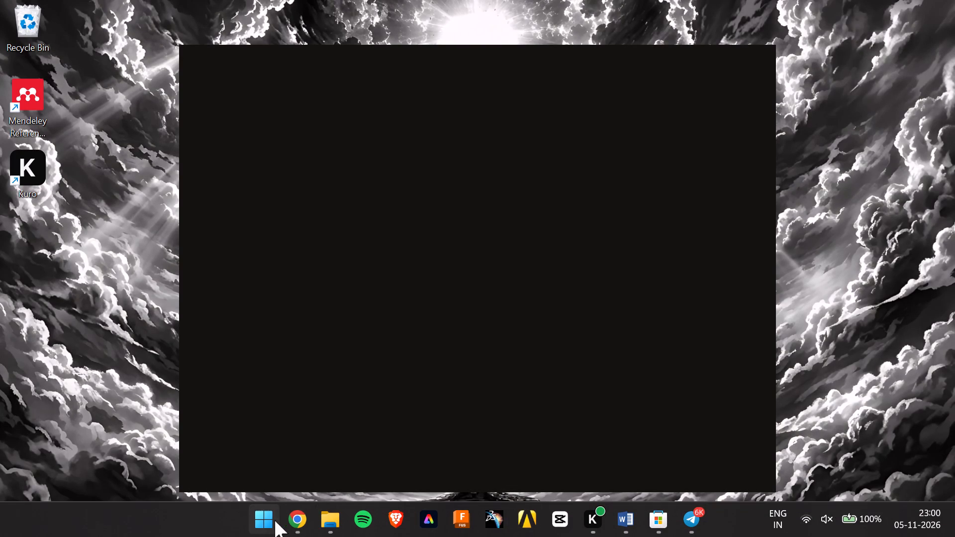
left_click(275, 520)
double_click(498, 186)
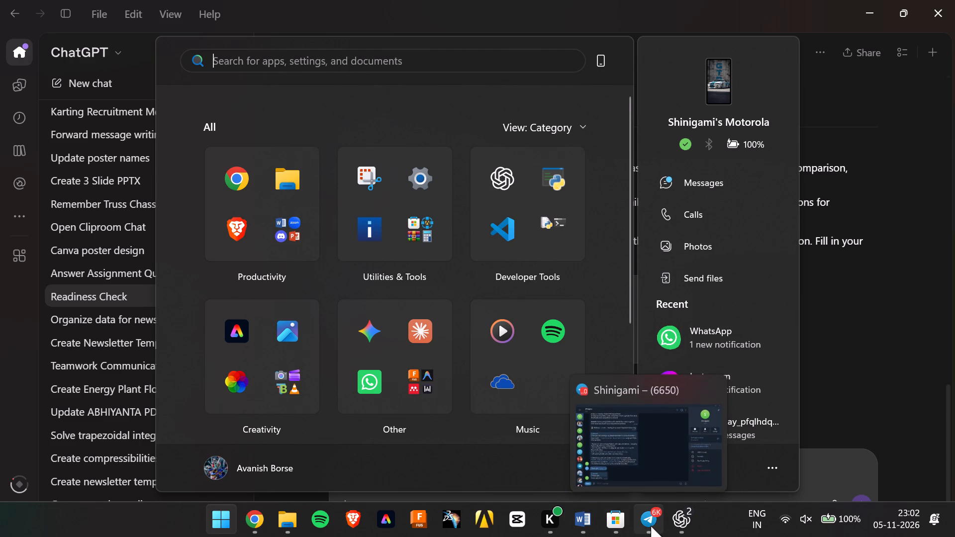
Open the Assignment_4_Solved_Calculations PDF from the Downloads folder.
left_click(286, 530)
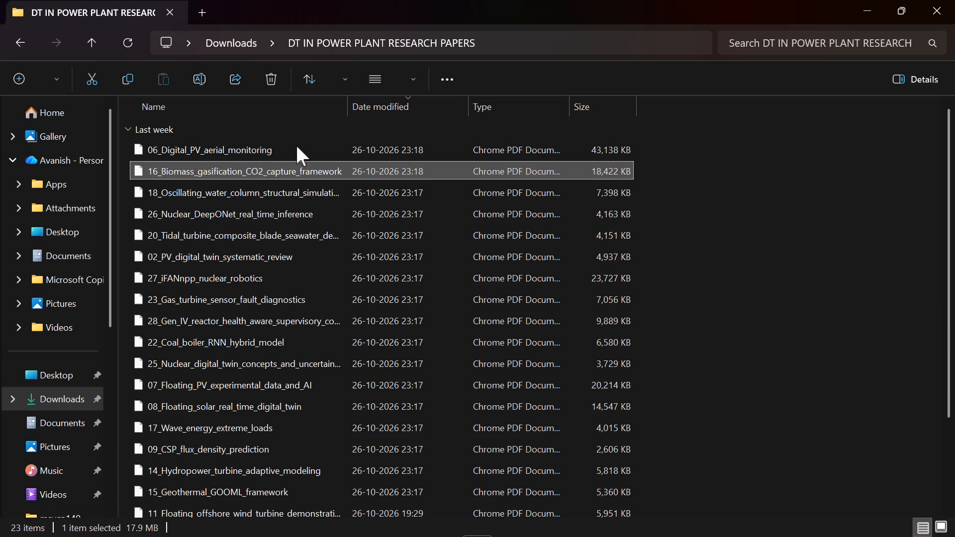
left_click(84, 46)
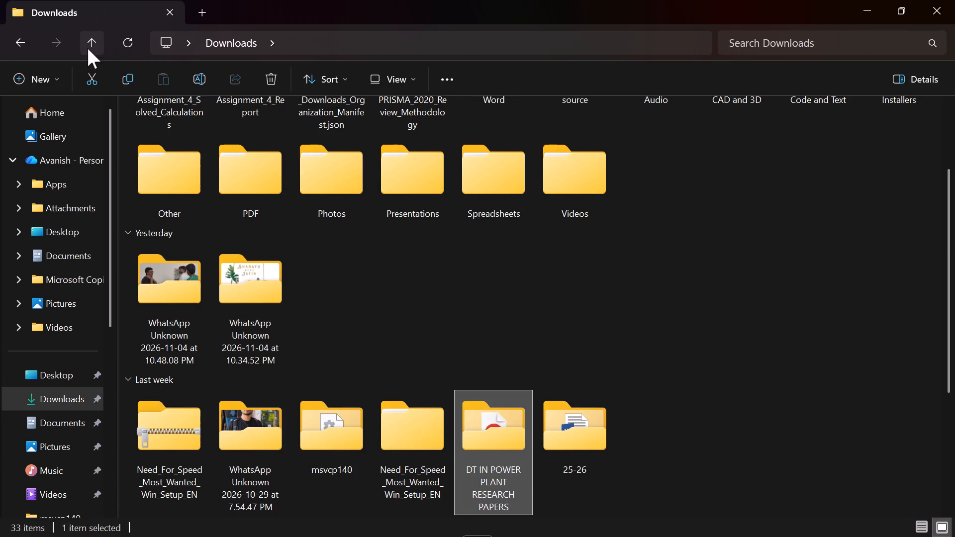
scroll(339, 316, "up", 4)
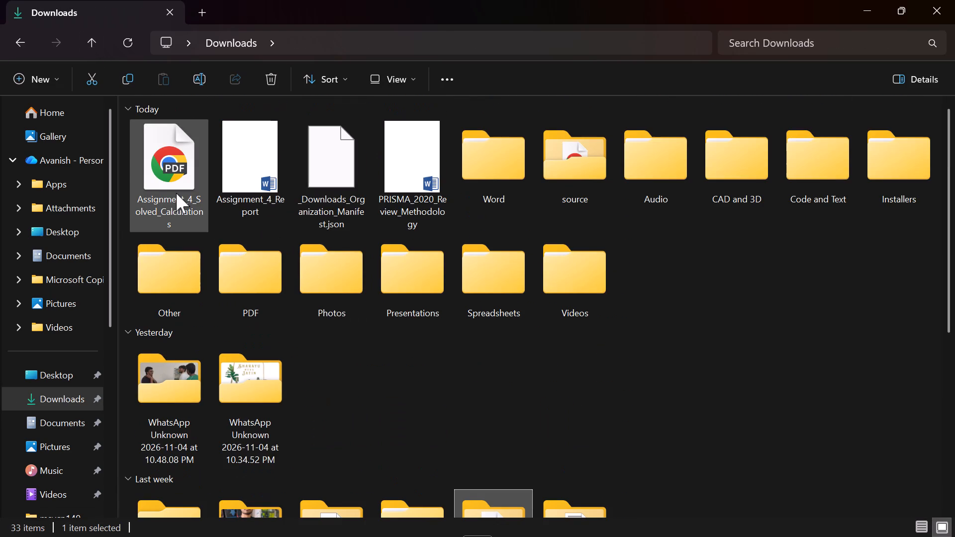
double_click(176, 193)
Skim the solved calculations PDF, examining its derivations, stress calculations, simulation comparison and final values.
scroll(309, 290, "down", 8)
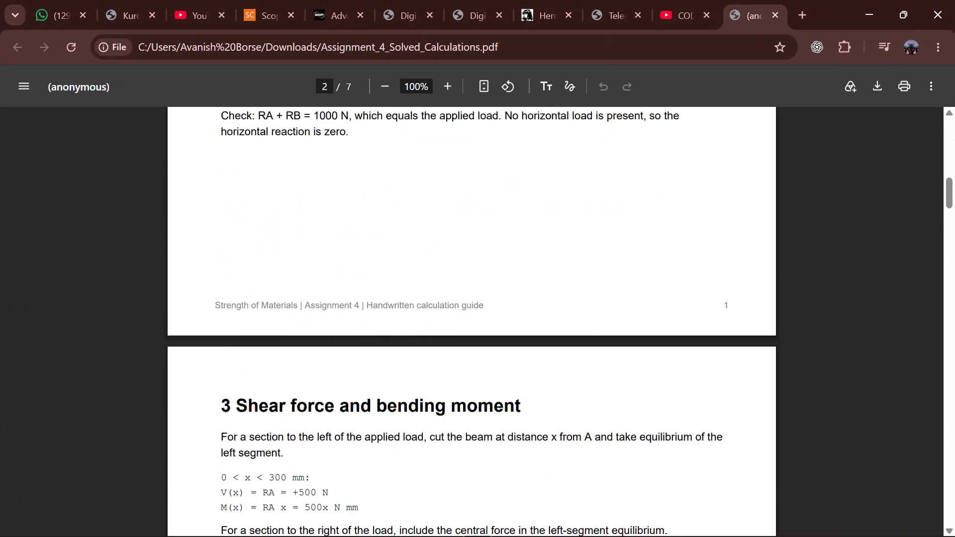
scroll(309, 290, "down", 18)
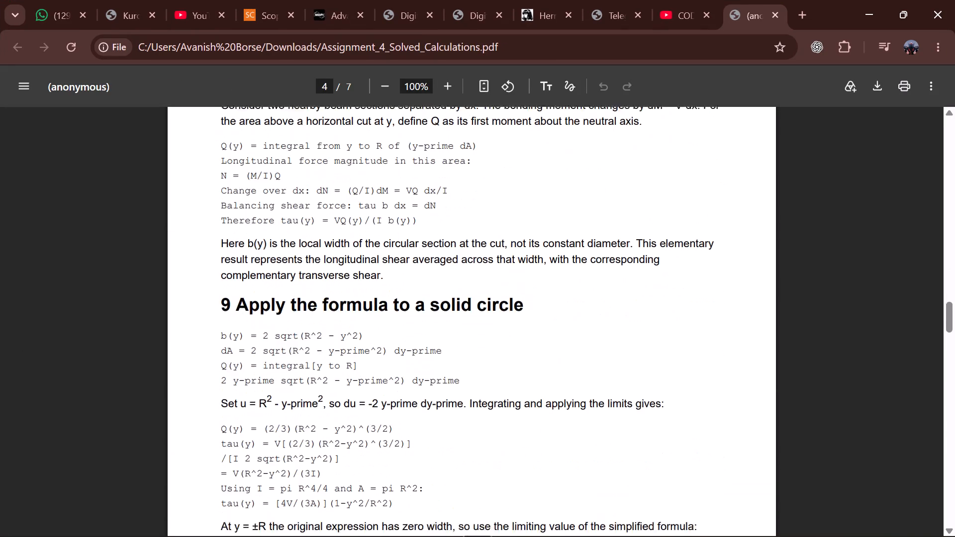
scroll(309, 290, "down", 9)
scroll(309, 290, "up", 1)
scroll(309, 290, "down", 11)
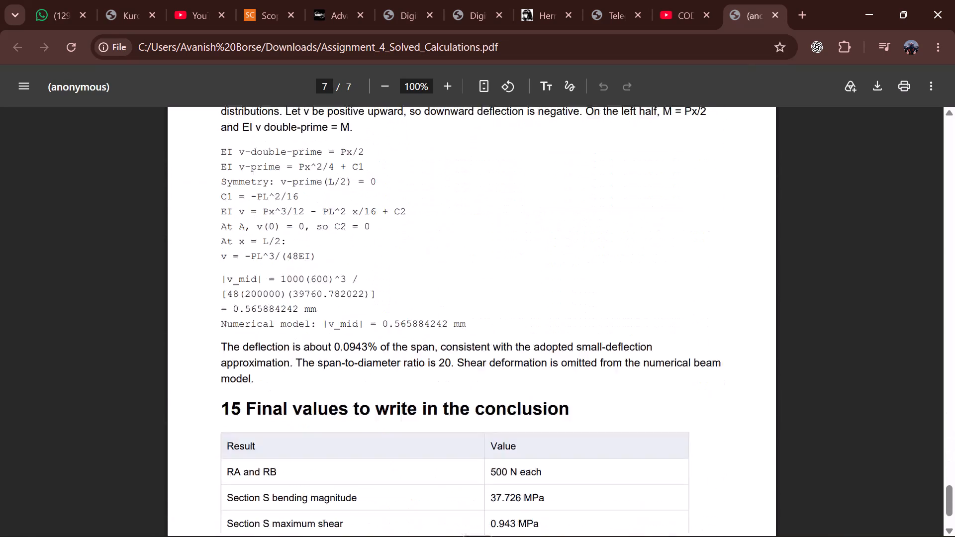
scroll(309, 290, "down", 6)
scroll(309, 290, "up", 9)
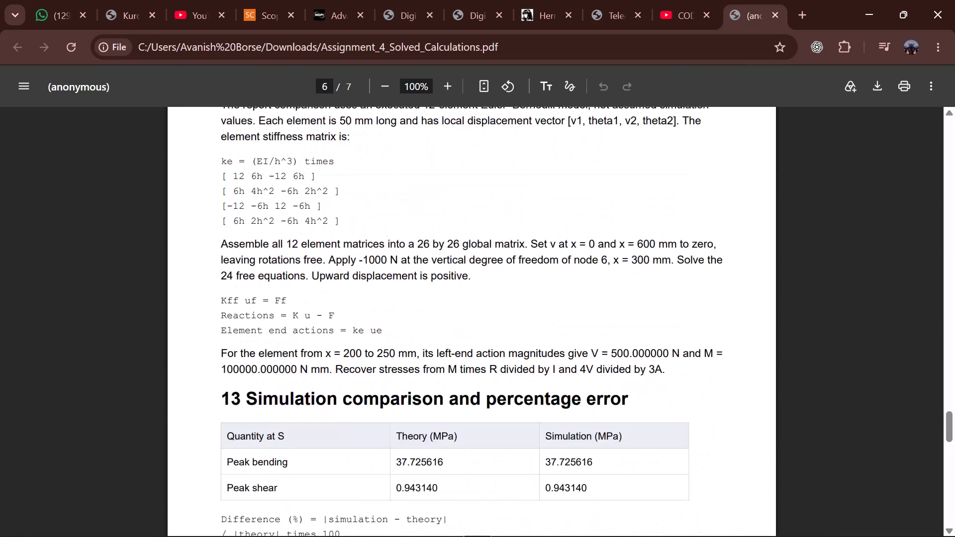
scroll(309, 290, "up", 18)
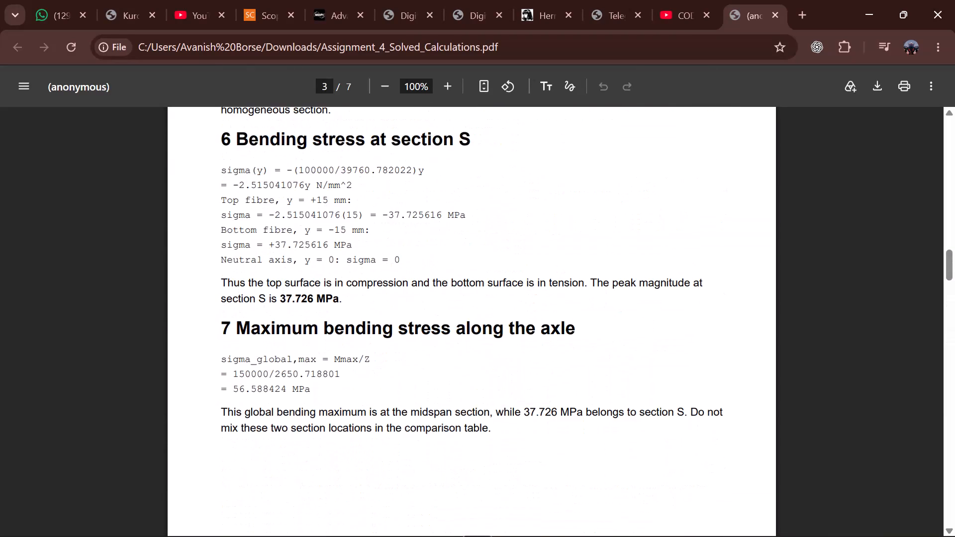
Inspect the first page of the Assignment_4_Report document stored directly in Downloads and close it.
left_click(300, 518)
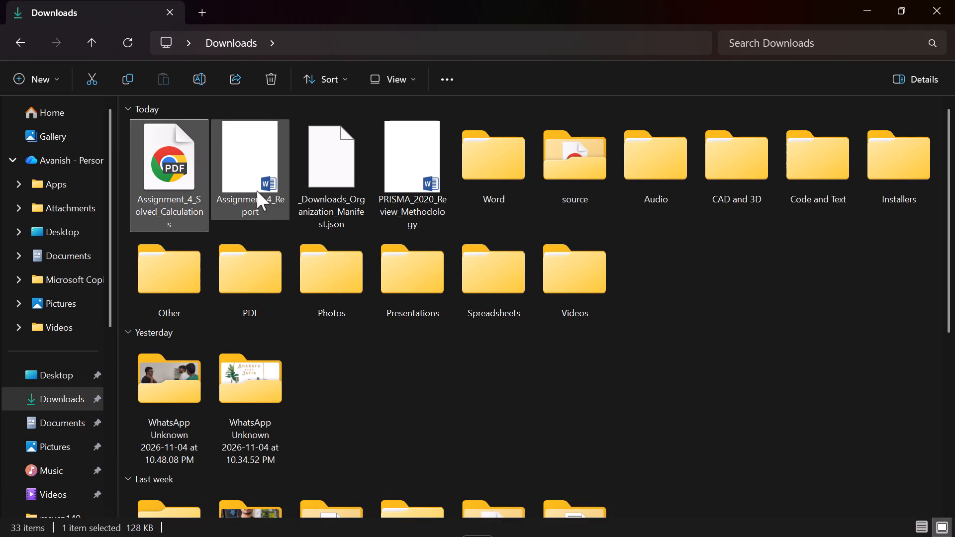
double_click(257, 190)
scroll(260, 186, "down", 3)
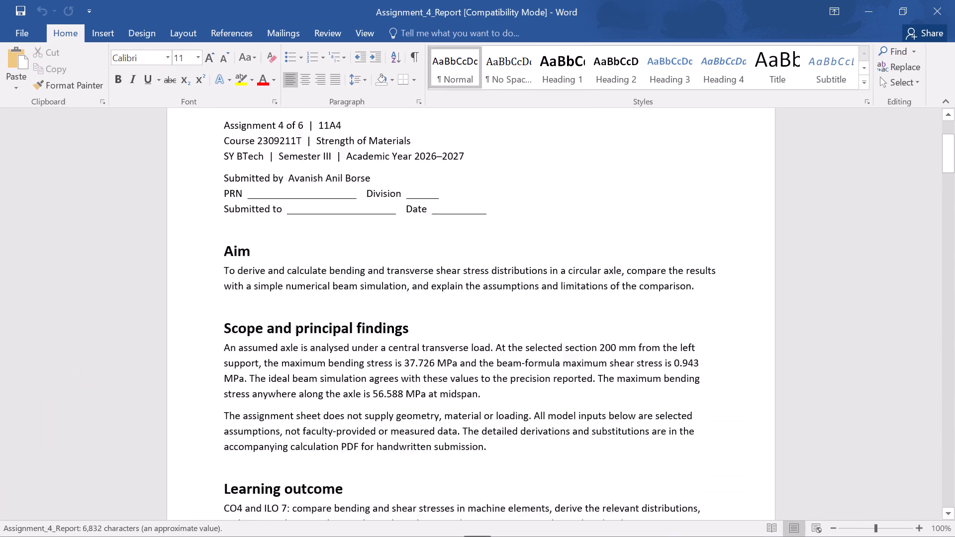
scroll(260, 186, "up", 6)
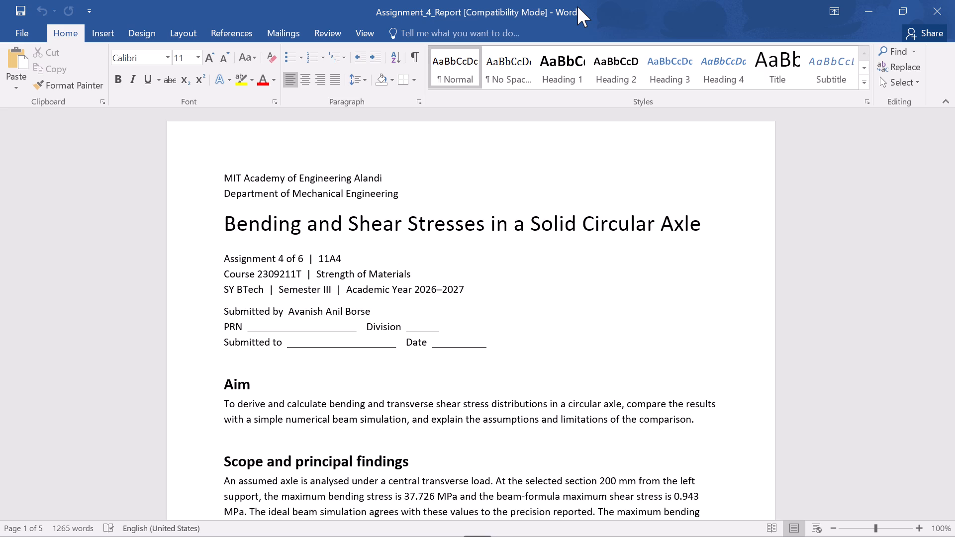
left_click(954, 0)
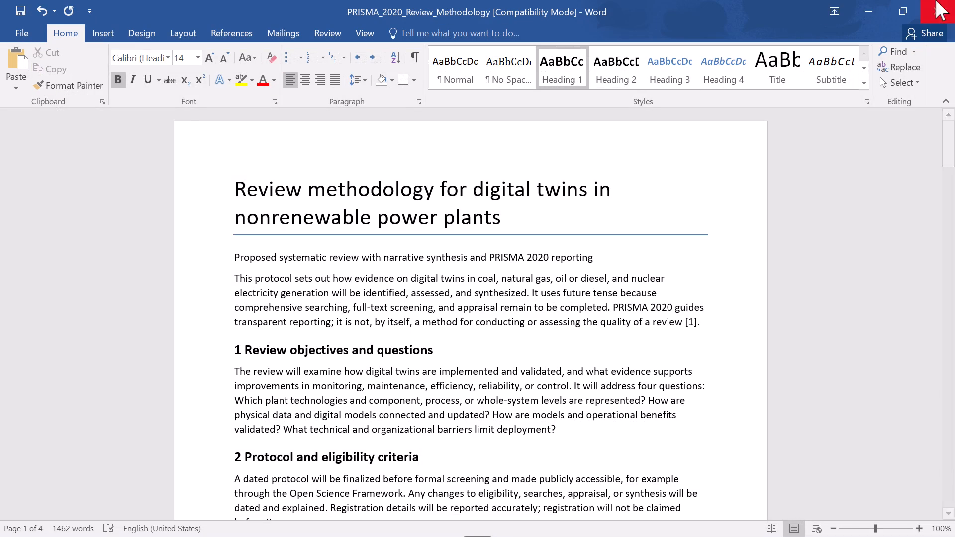
Open the Assignment_4_Report document from the 2026-11-03 subfolder of the Word folder in Downloads.
left_click(296, 532)
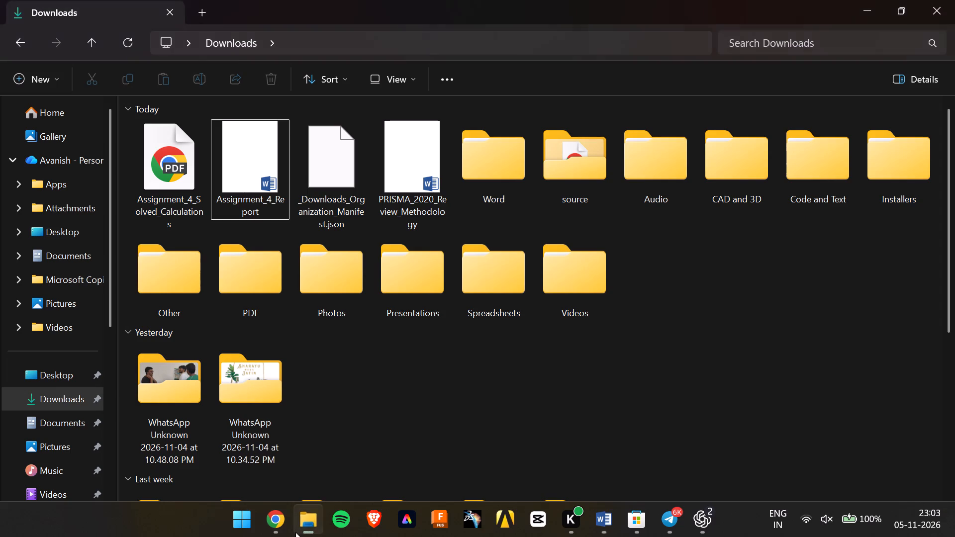
left_click(512, 183)
left_click(512, 183)
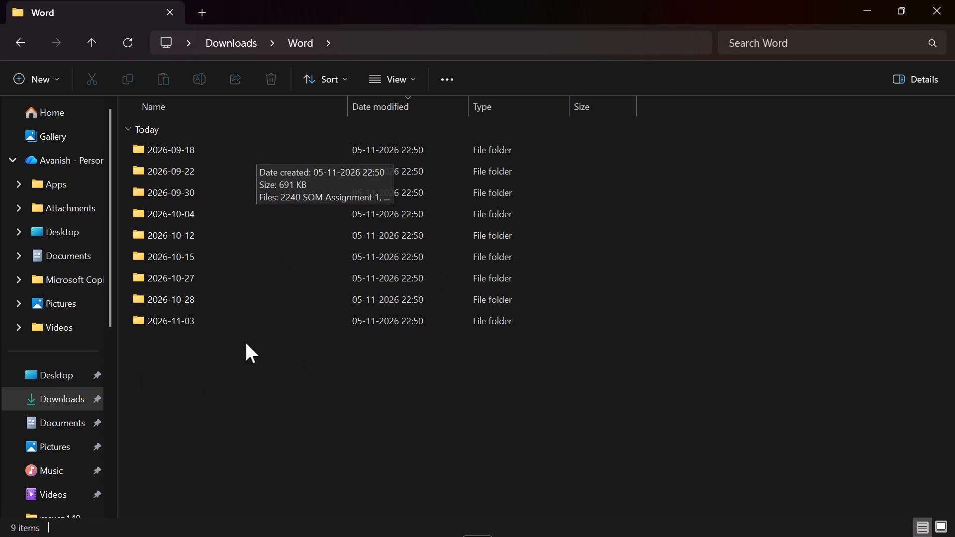
double_click(229, 328)
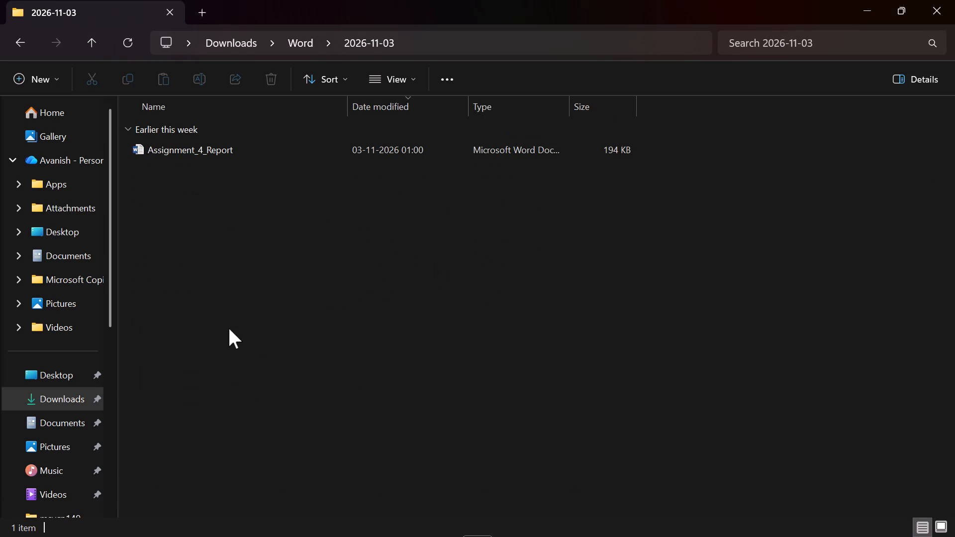
double_click(305, 154)
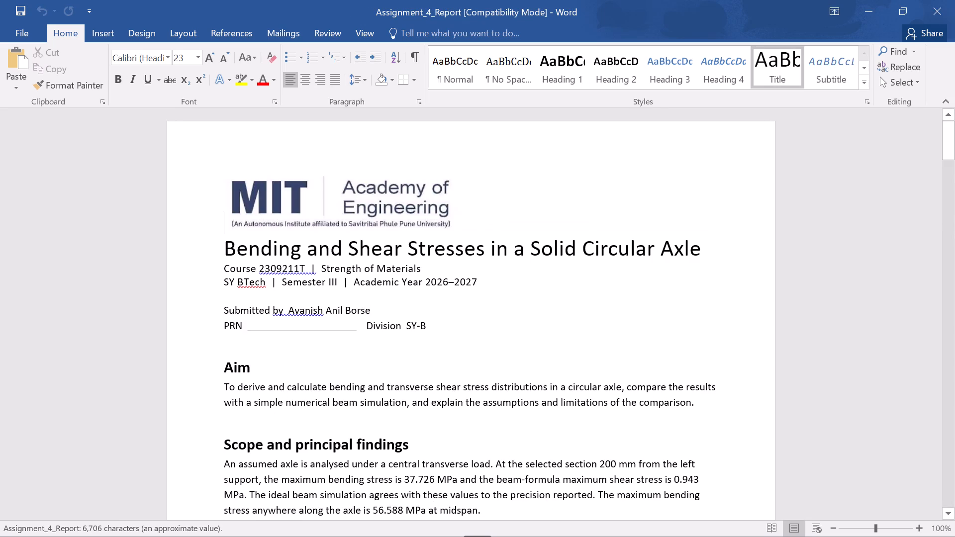
Insert a blank line after the title "Bending and Shear Stresses in a Solid Circular Axle".
left_click(761, 351)
left_click(851, 355)
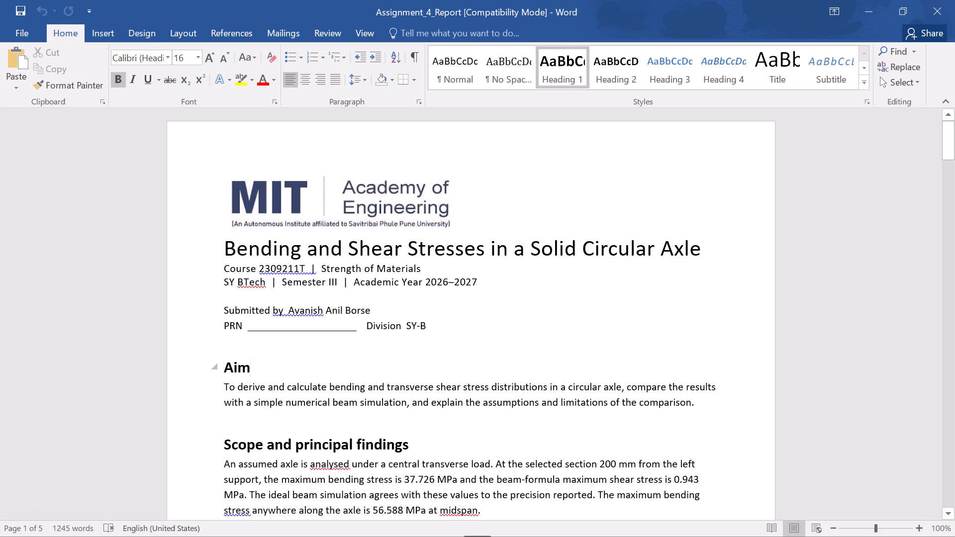
left_click(704, 257)
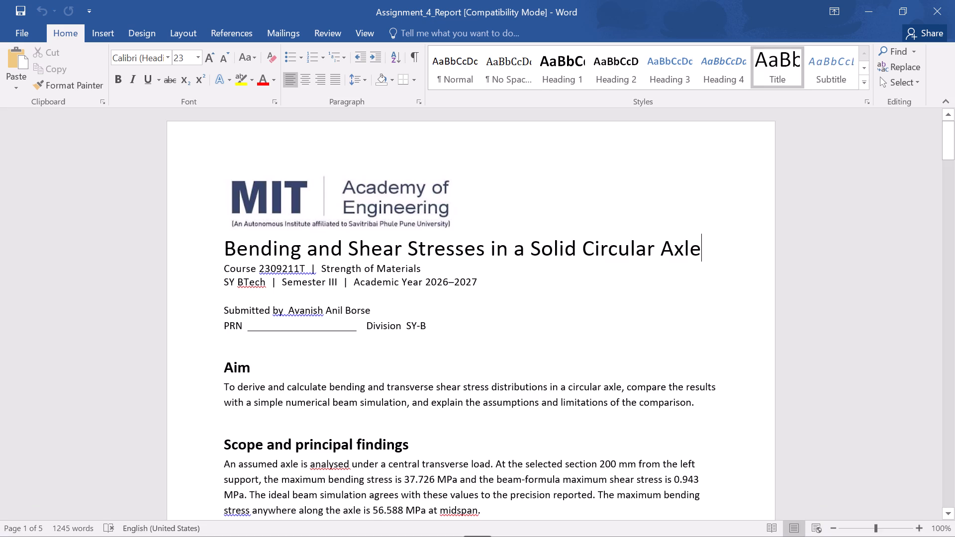
key("Return")
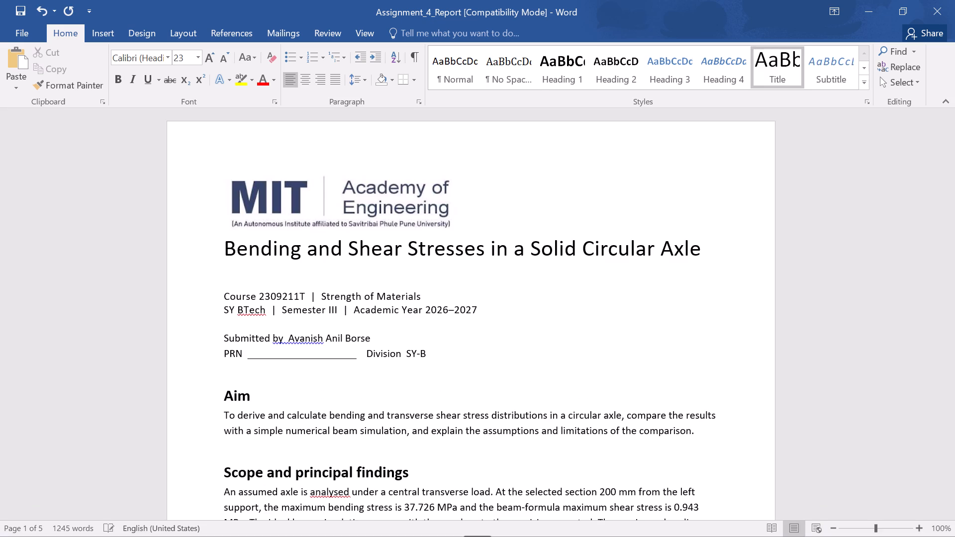
Set the font size of the course and the semester/academic year lines below the report title to 16.
left_click_drag(482, 310, 239, 293)
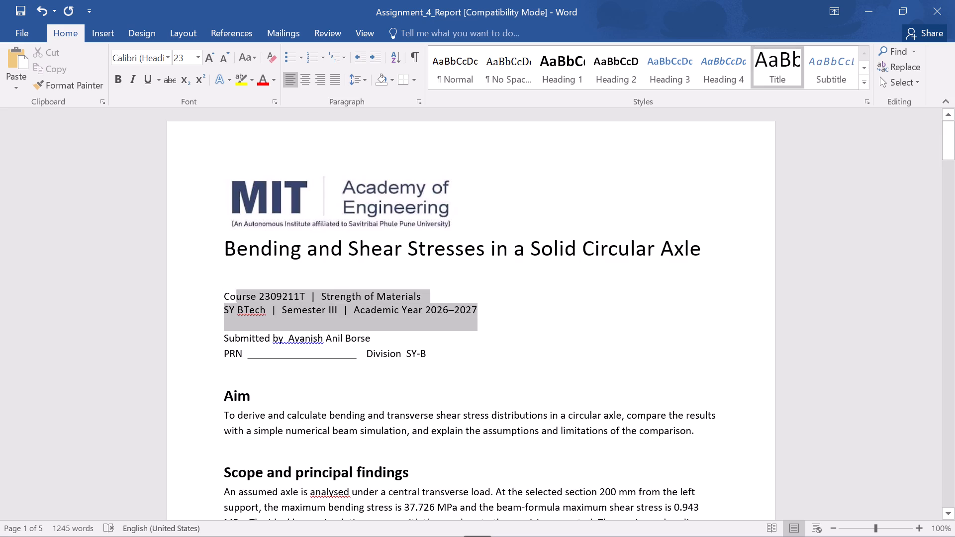
left_click_drag(239, 293, 225, 293)
left_click(195, 51)
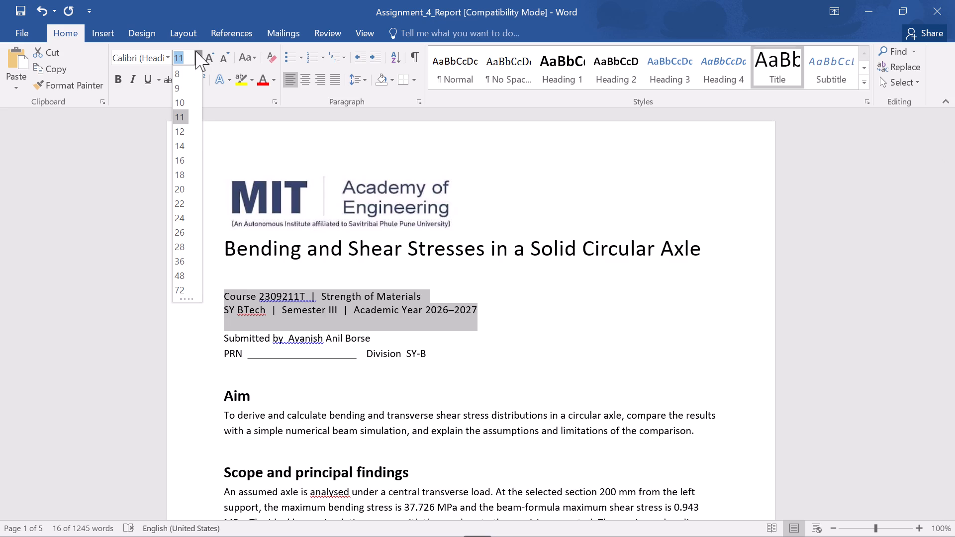
left_click(187, 154)
left_click(88, 244)
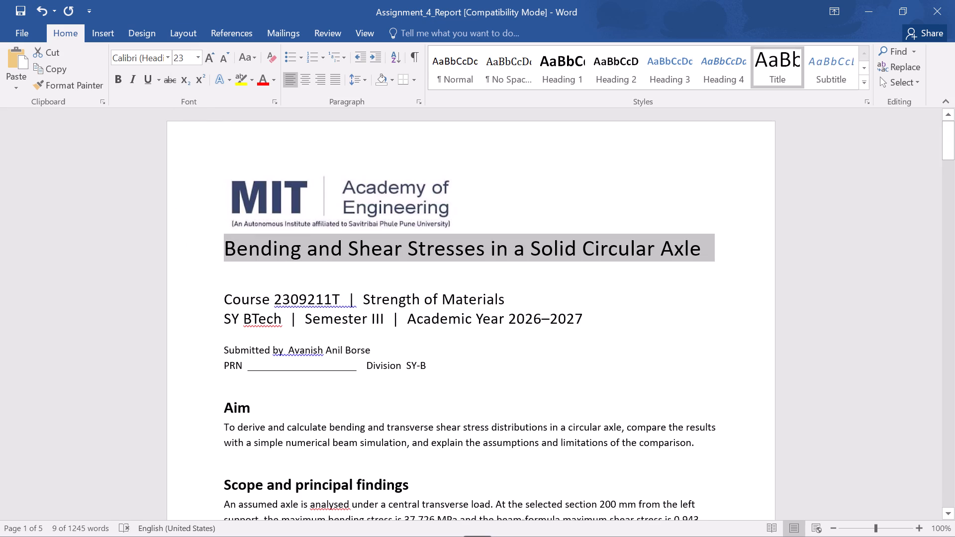
Replace the blank PRN line with the student's PRN and move the Division entry onto its own line.
left_click_drag(360, 372, 244, 362)
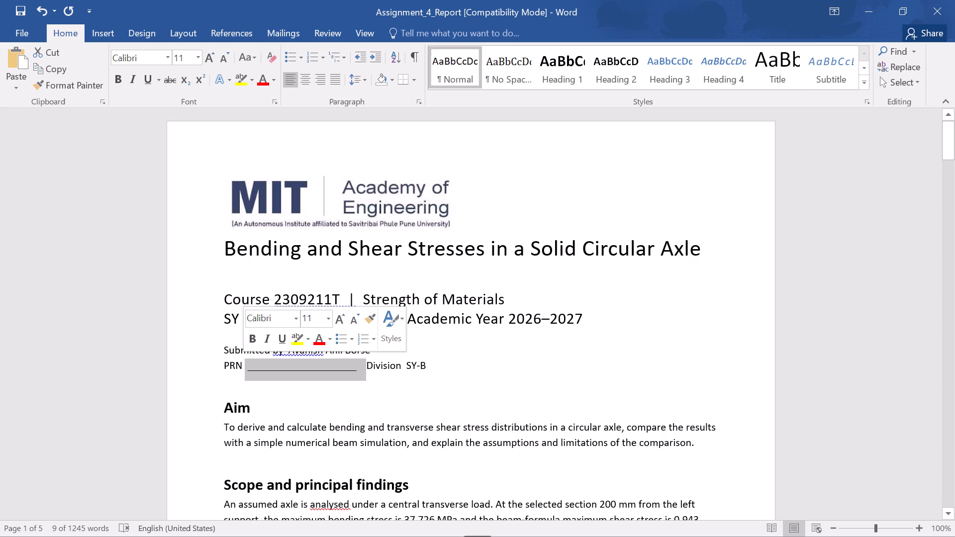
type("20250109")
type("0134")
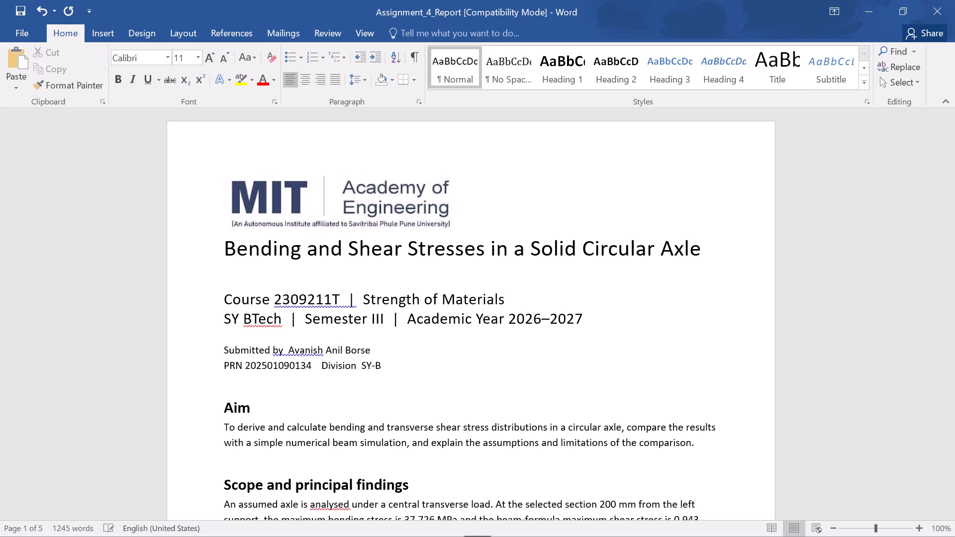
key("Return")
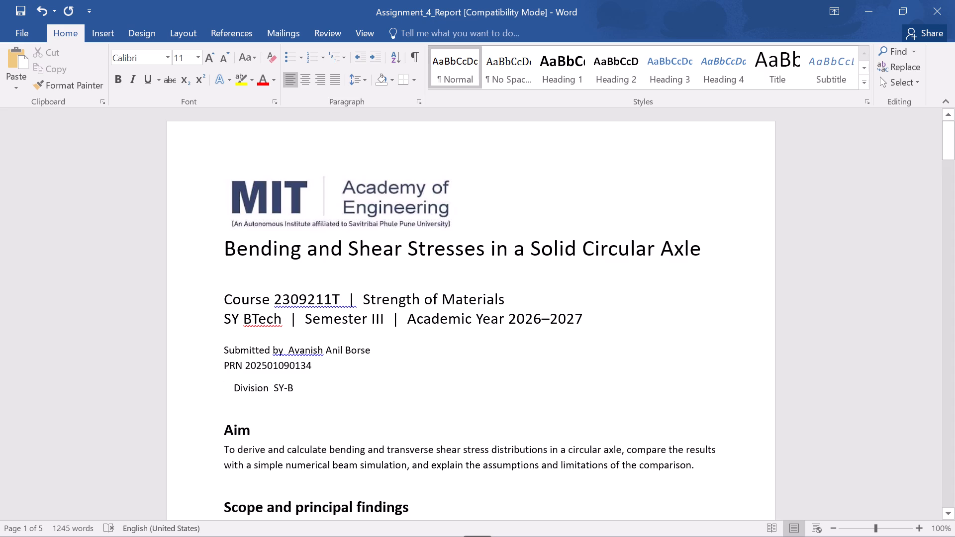
Skim the whole report, examining its beam model, results tables, interpretation, discussion of discrepancies, conclusion and submission notes.
scroll(310, 306, "up", 1)
scroll(310, 306, "down", 8)
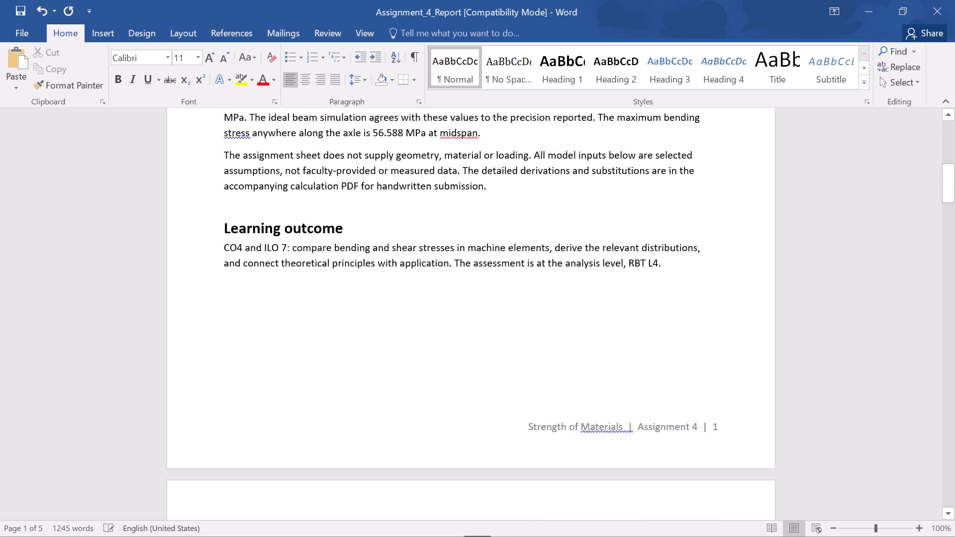
scroll(310, 306, "down", 8)
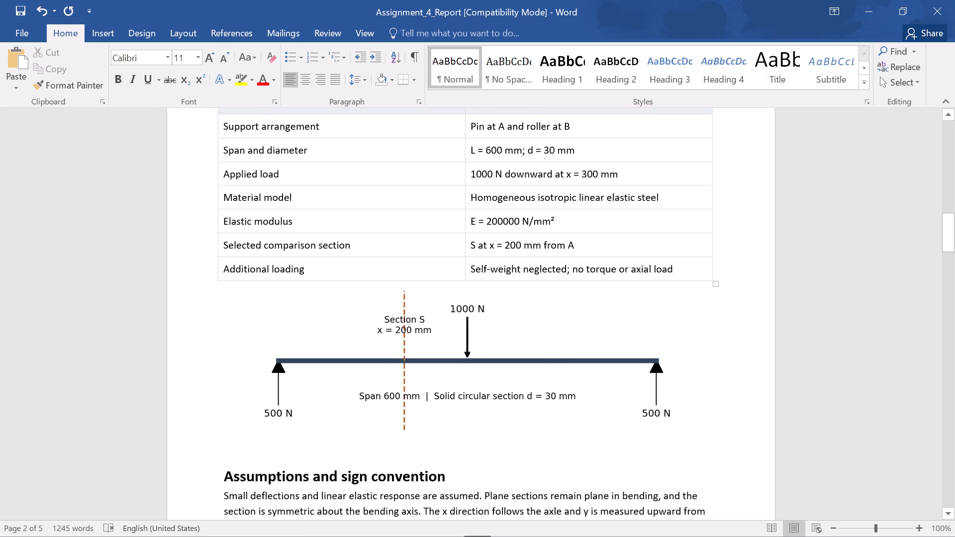
scroll(310, 306, "down", 3)
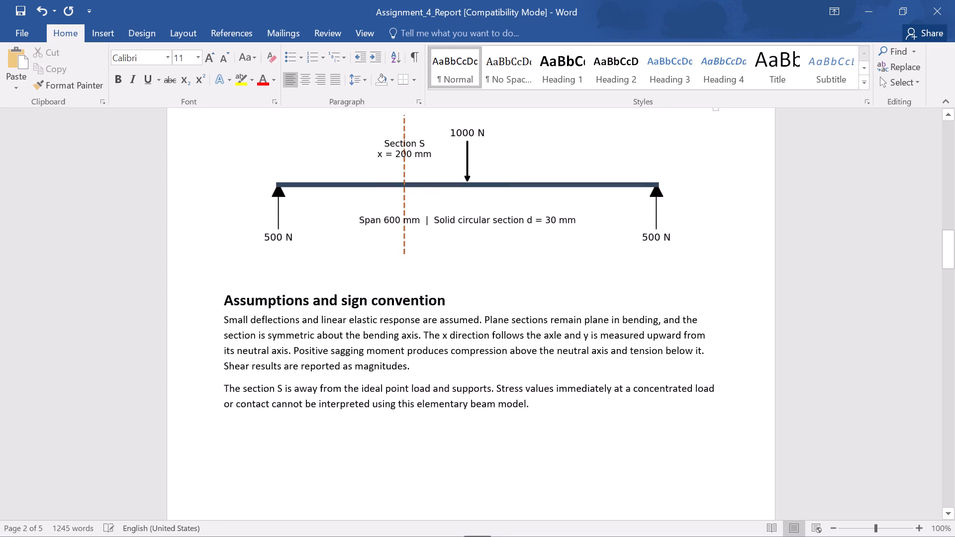
scroll(310, 306, "down", 16)
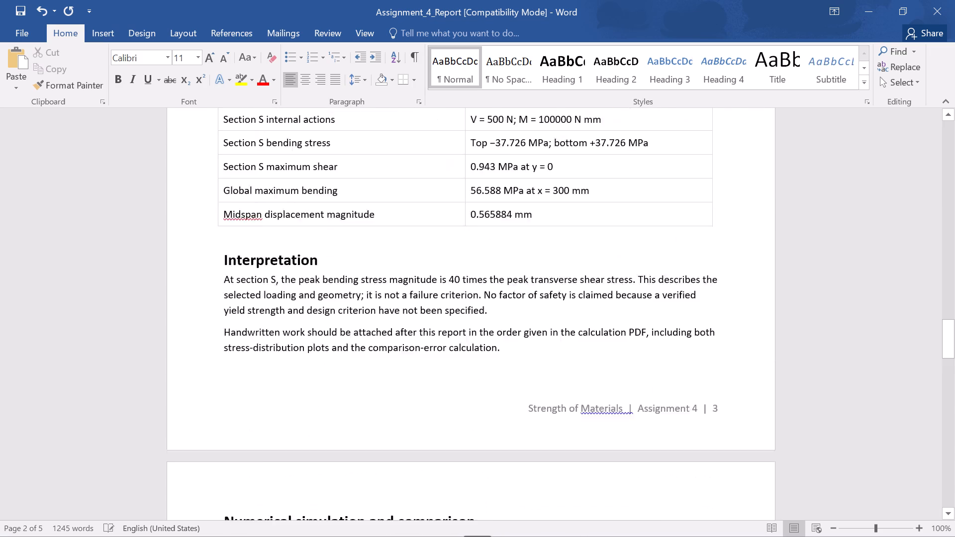
scroll(310, 306, "down", 10)
scroll(310, 306, "up", 1)
scroll(310, 306, "down", 10)
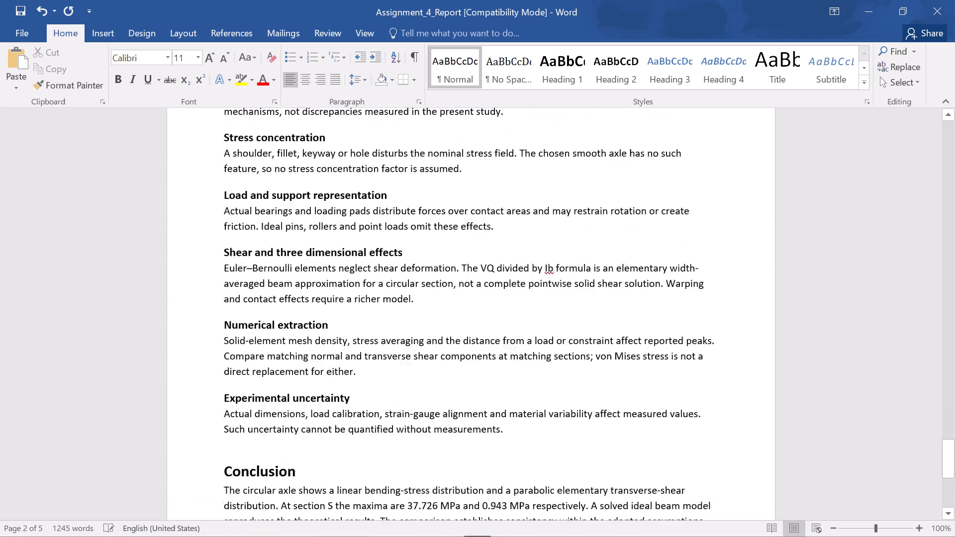
scroll(323, 295, "down", 9)
scroll(324, 296, "up", 1)
scroll(324, 296, "down", 5)
scroll(324, 296, "up", 1)
scroll(324, 296, "down", 5)
scroll(324, 296, "up", 2)
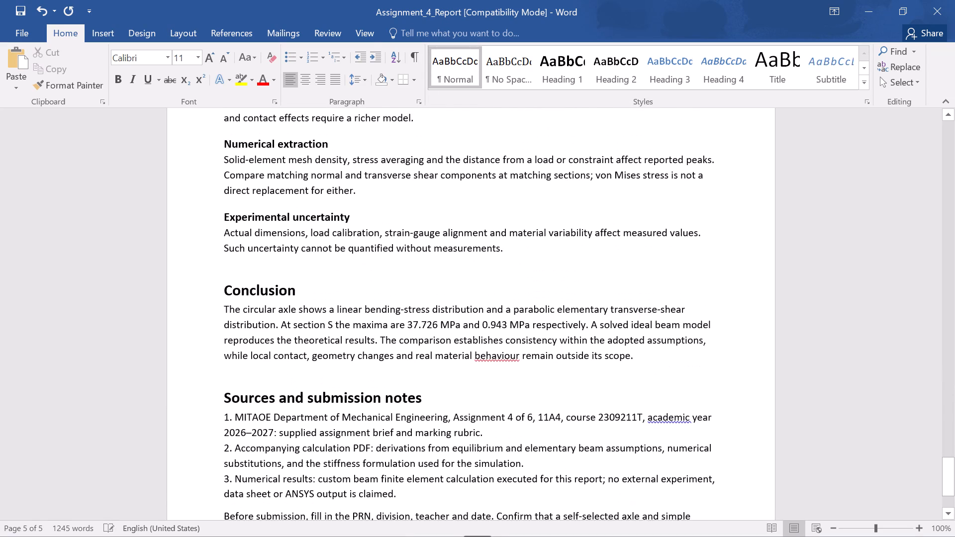
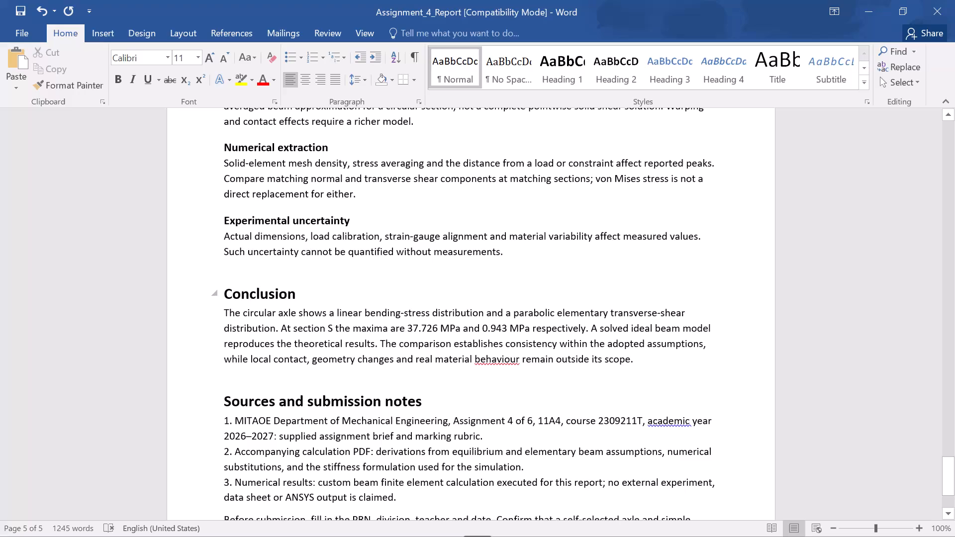
Switch to Chrome and review the Assignment 4 solved calculations PDF, going back to its given data, free body diagram and support reactions.
scroll(370, 288, "up", 4)
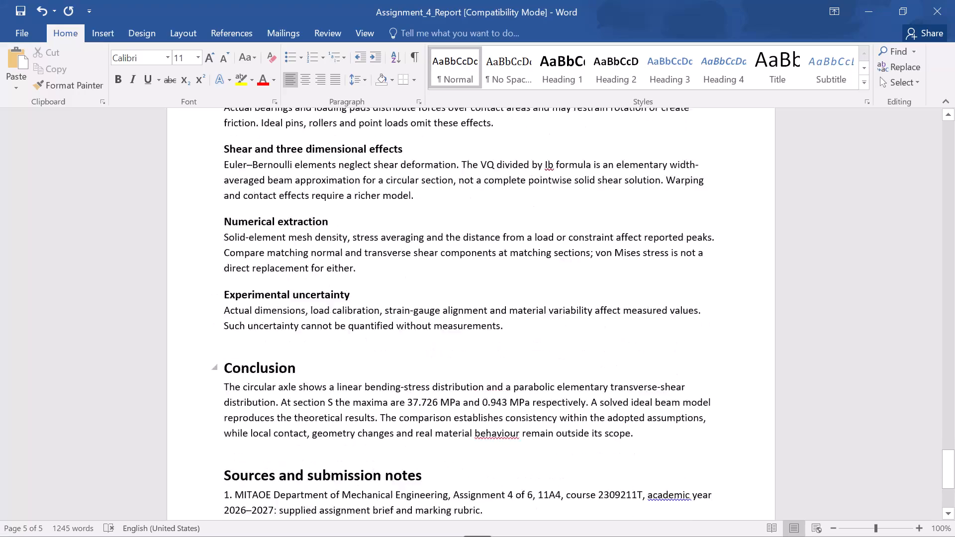
scroll(370, 288, "up", 4)
left_click(288, 520)
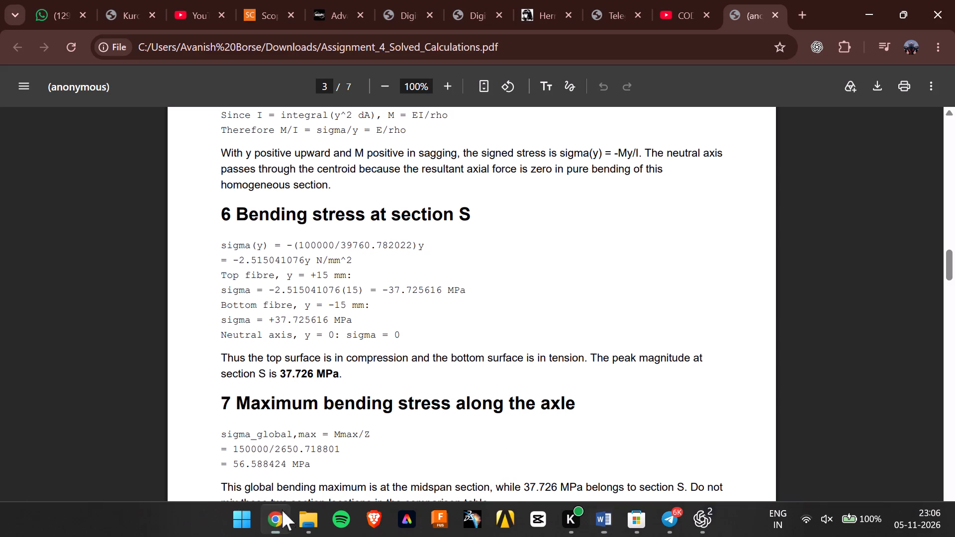
scroll(492, 267, "down", 1)
scroll(492, 267, "up", 16)
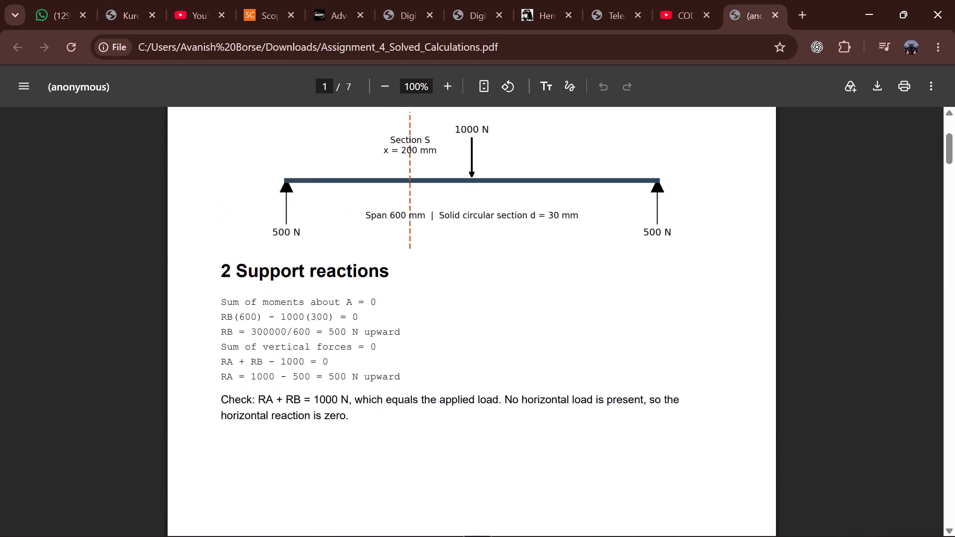
scroll(465, 246, "up", 6)
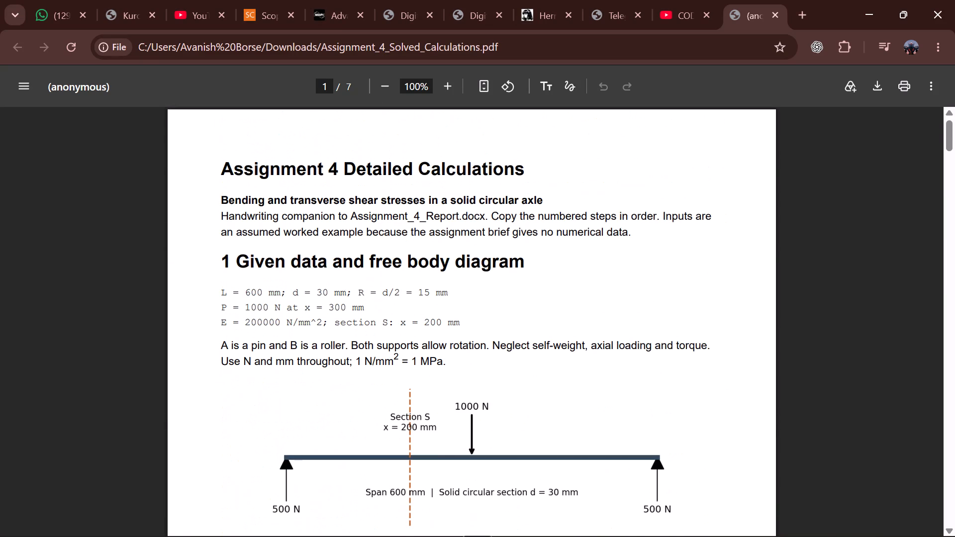
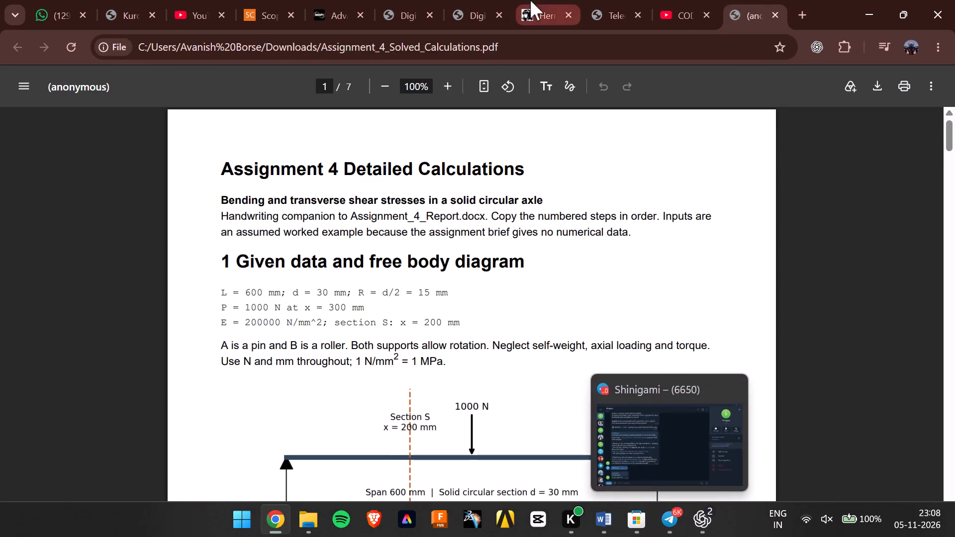
Switch to Brave to check the MIT Academy of Engineering Moodle login page, and close the browser.
left_click(375, 532)
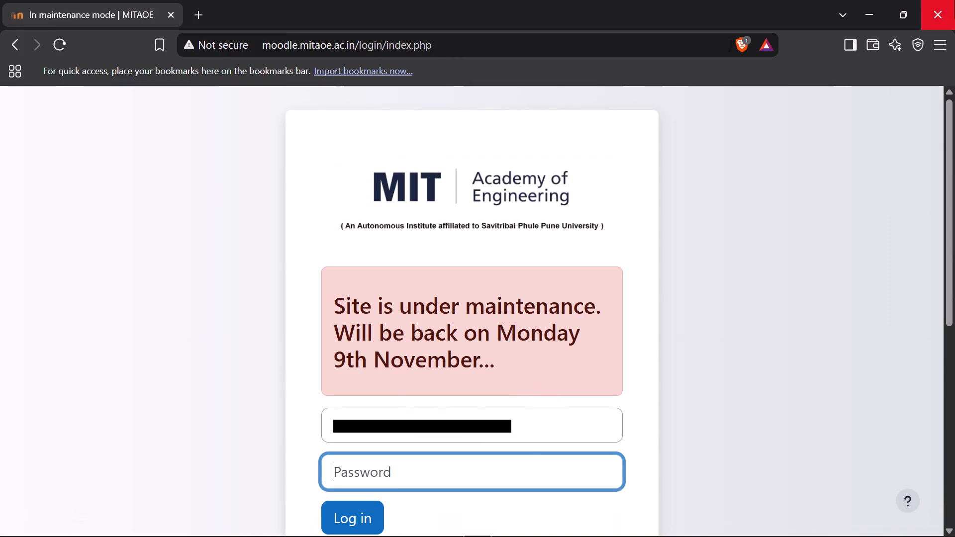
left_click(954, 0)
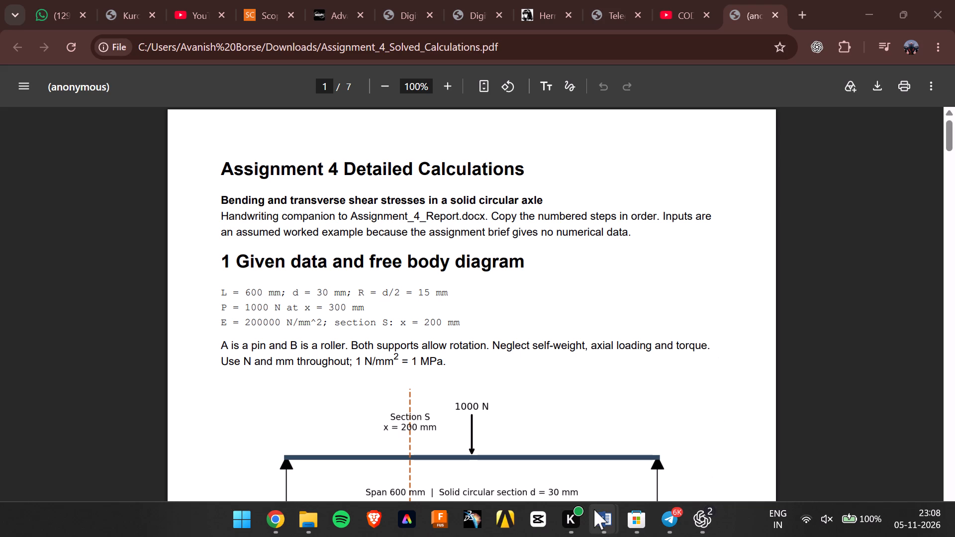
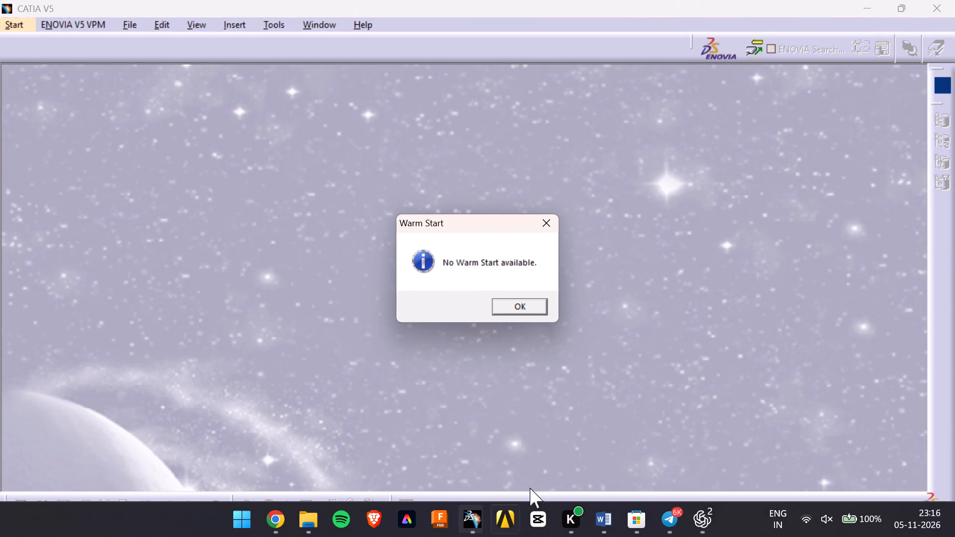
left_click(540, 306)
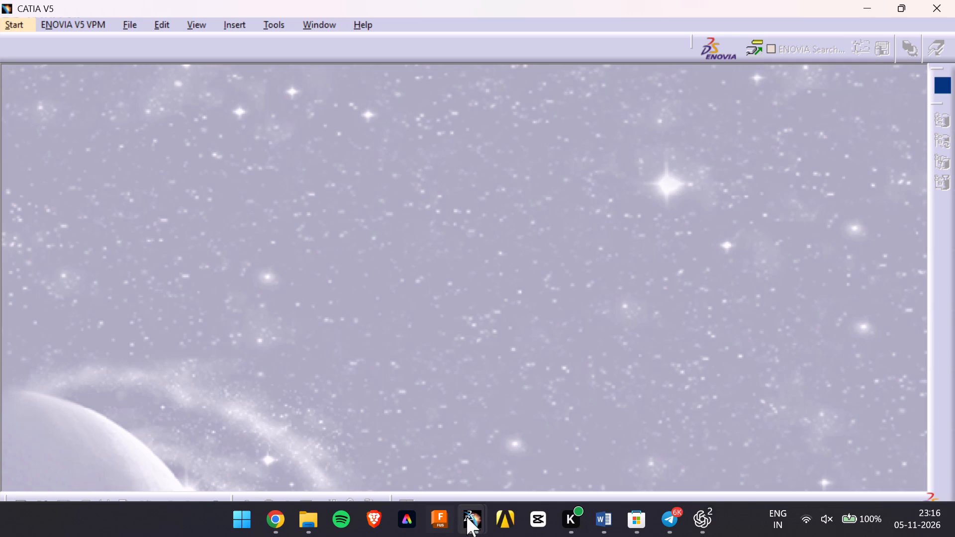
Close the extra CATIA V5 instances and bring the remaining window to the front.
left_click(382, 386)
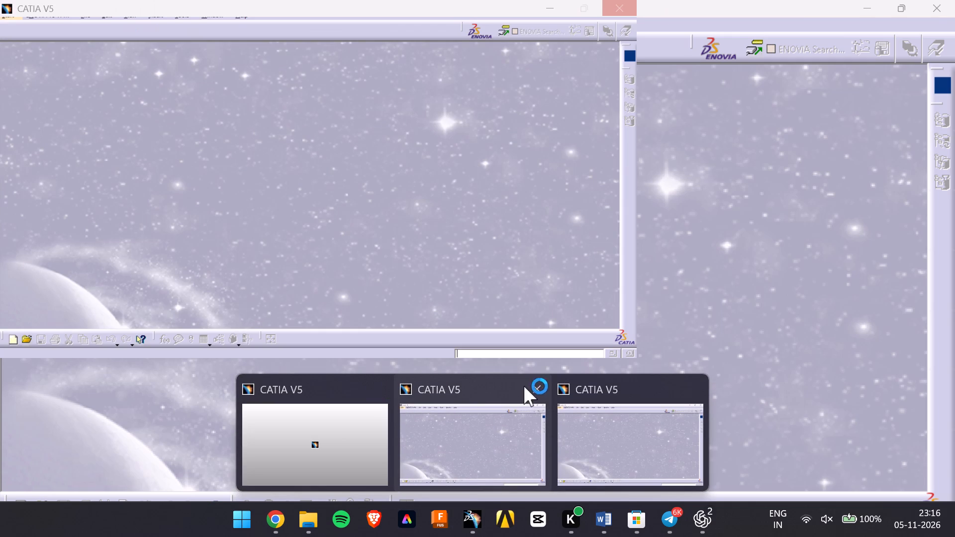
left_click(529, 391)
left_click(524, 311)
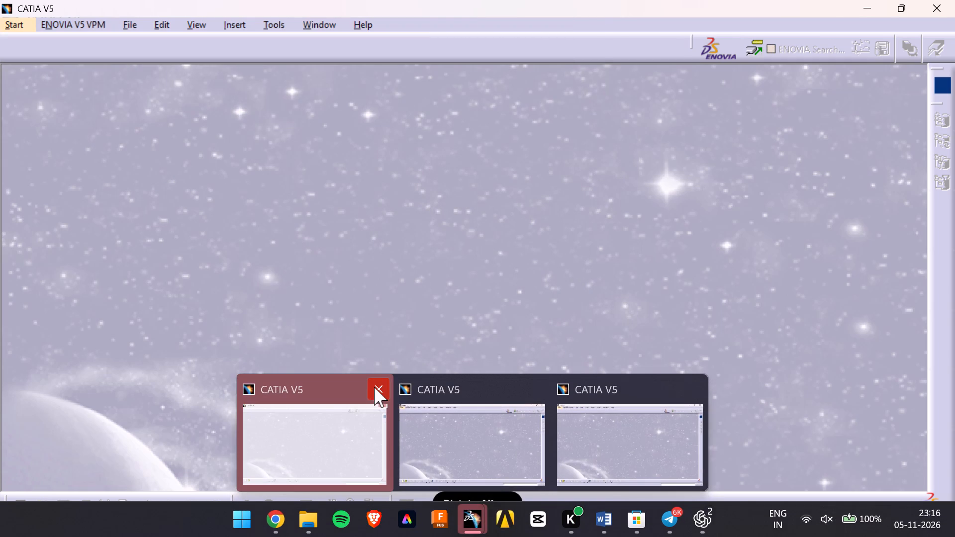
left_click(374, 387)
left_click(463, 389)
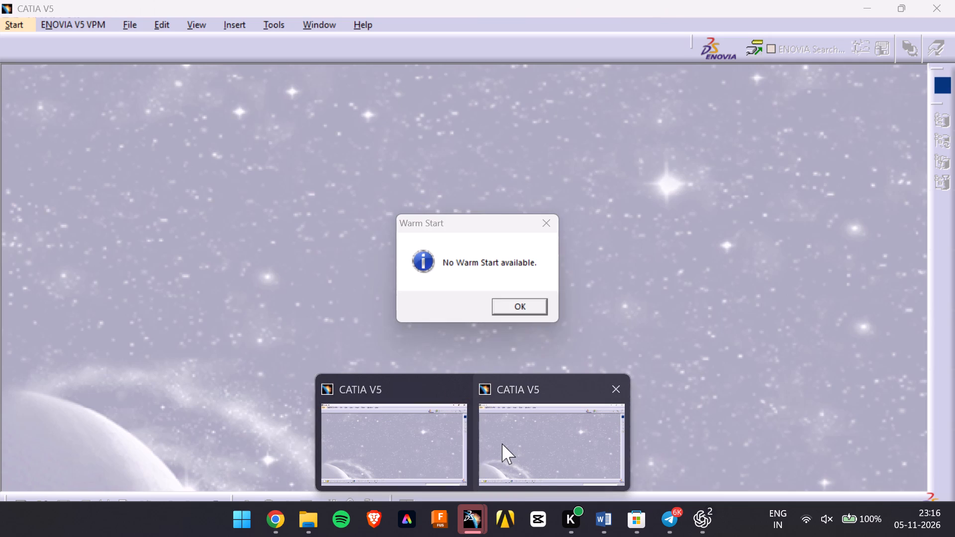
left_click(502, 444)
left_click(491, 308)
left_click(507, 312)
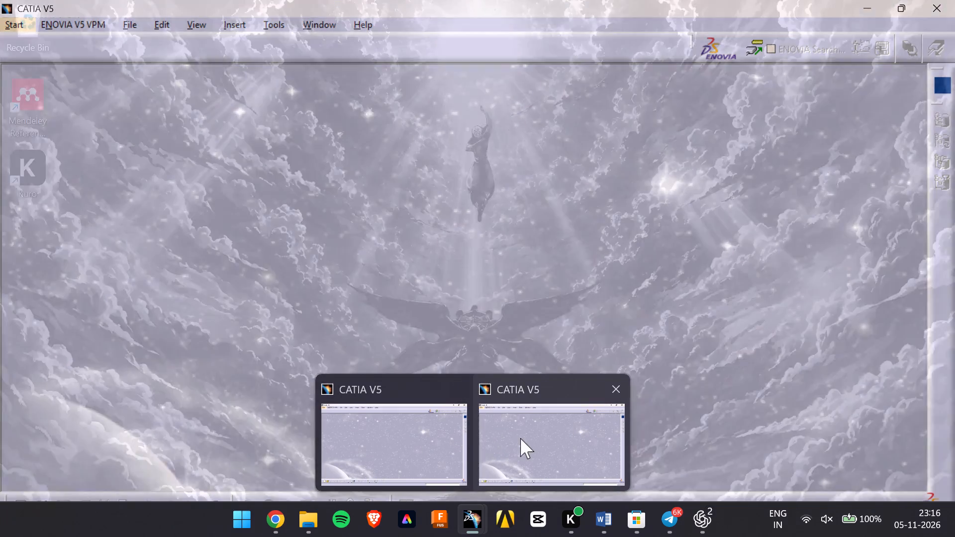
left_click(520, 438)
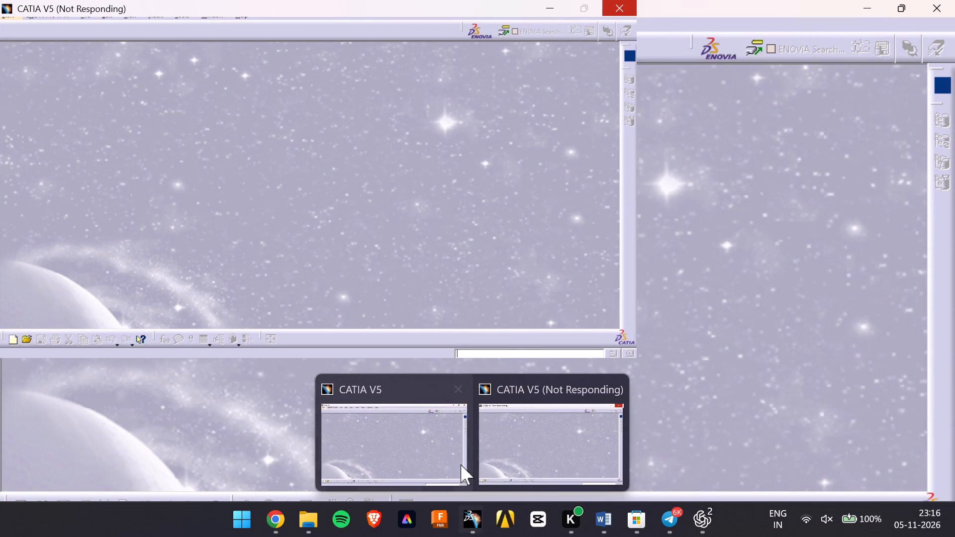
left_click(448, 434)
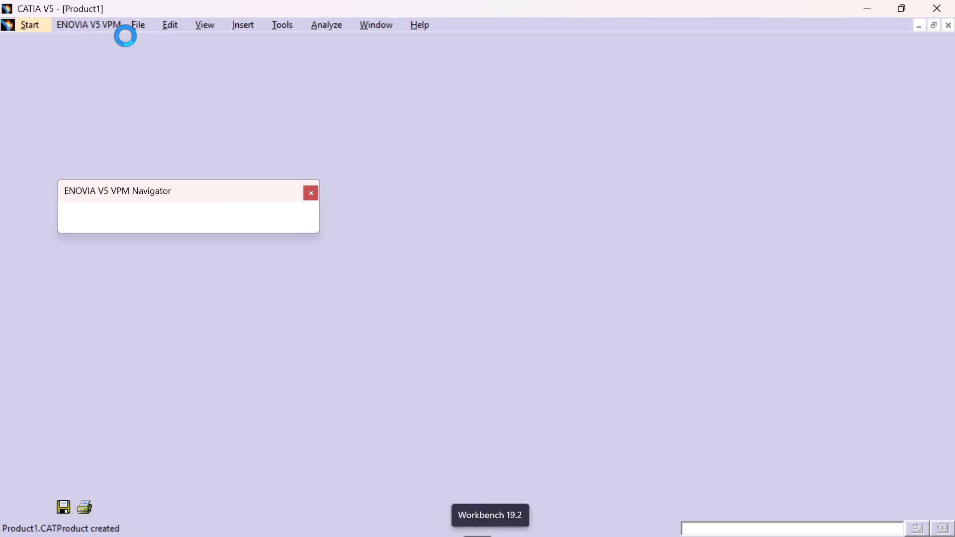
Create a new part named Part1 with hybrid design enabled.
left_click(139, 27)
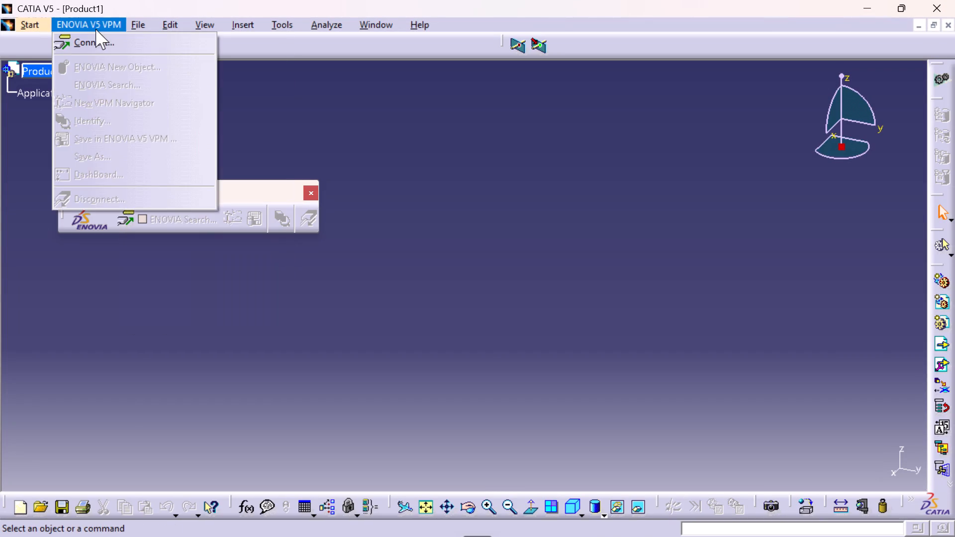
left_click(239, 65)
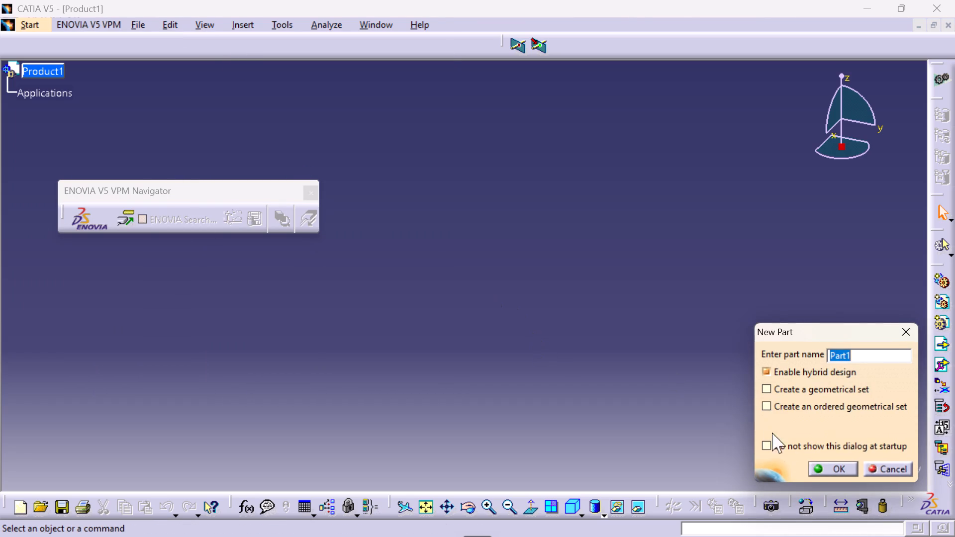
left_click(830, 468)
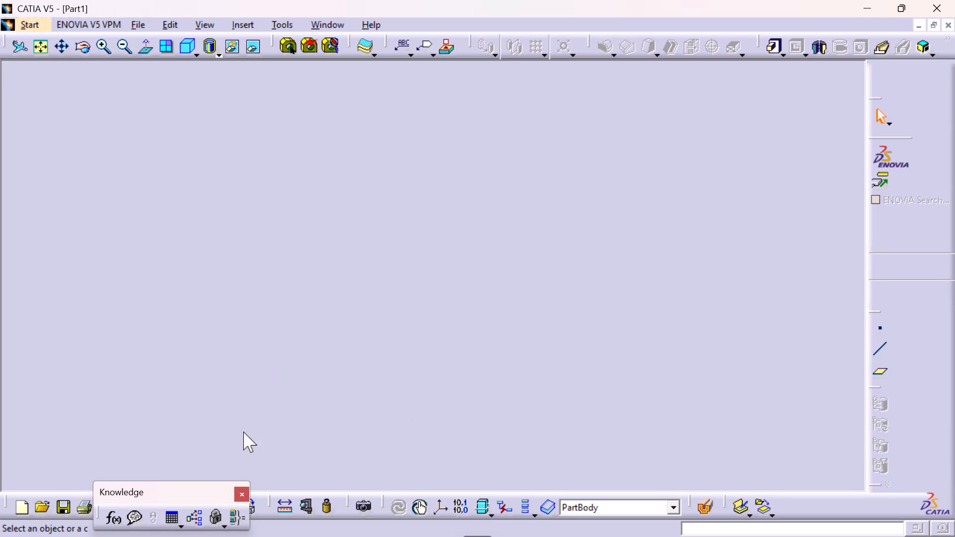
Close the floating Knowledge toolbar.
left_click(240, 496)
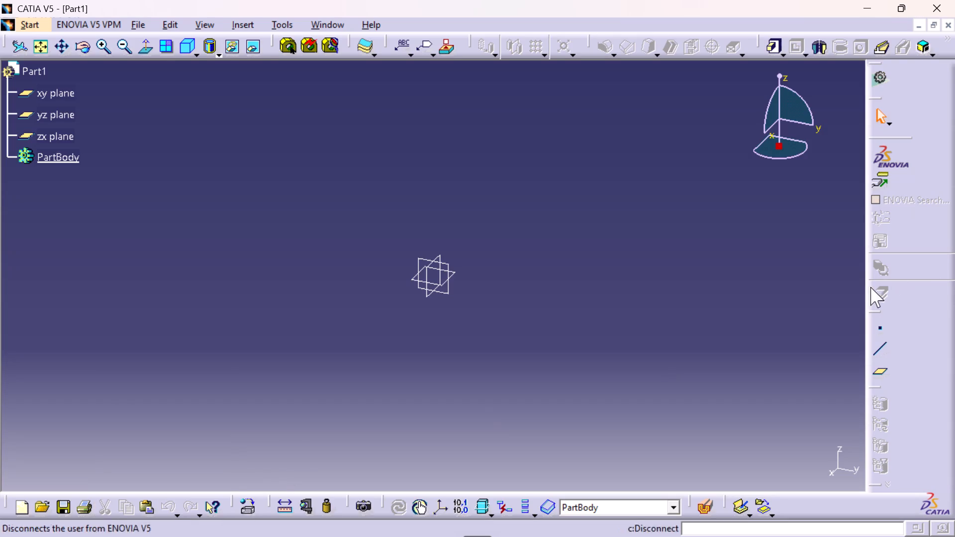
Rearrange the docked toolbars so the Sketcher and Constraint tools precede ENOVIA, and dock the product view result tools in the horizontal toolbar row.
left_click_drag(906, 201, 954, 206)
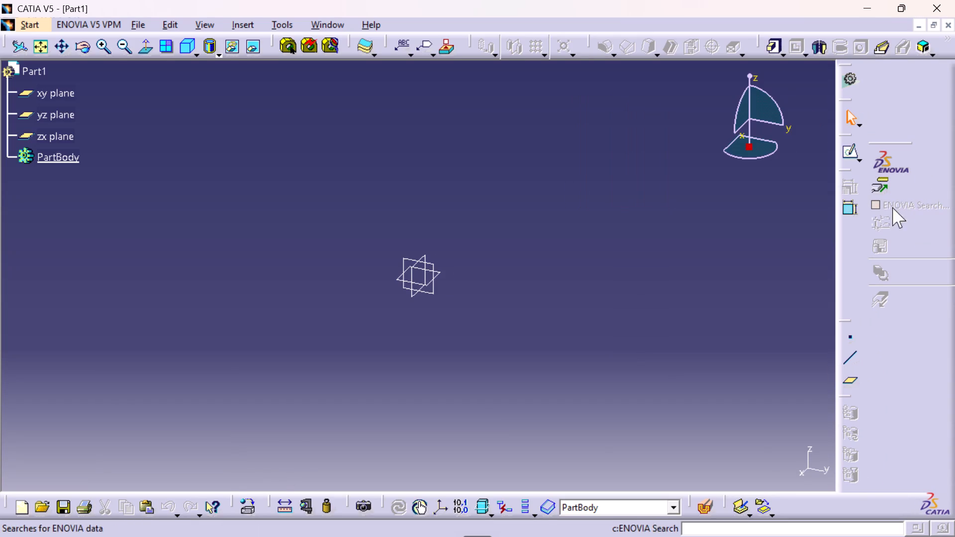
left_click_drag(847, 171, 922, 105)
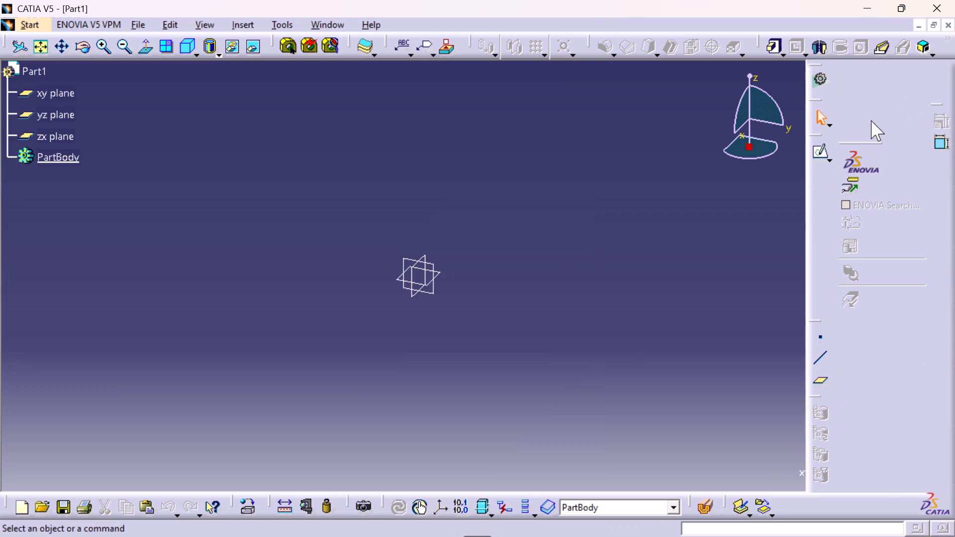
left_click_drag(851, 200, 827, 268)
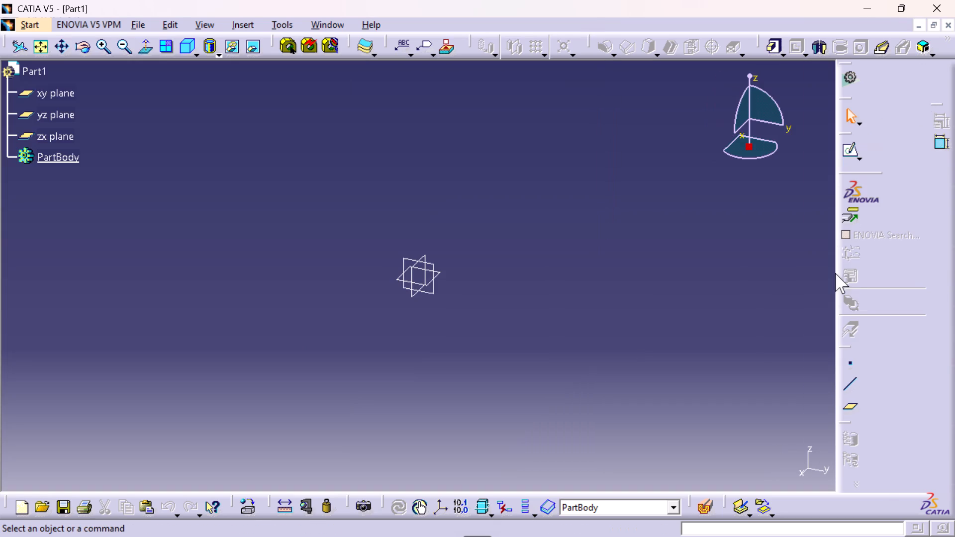
left_click_drag(853, 453, 849, 485)
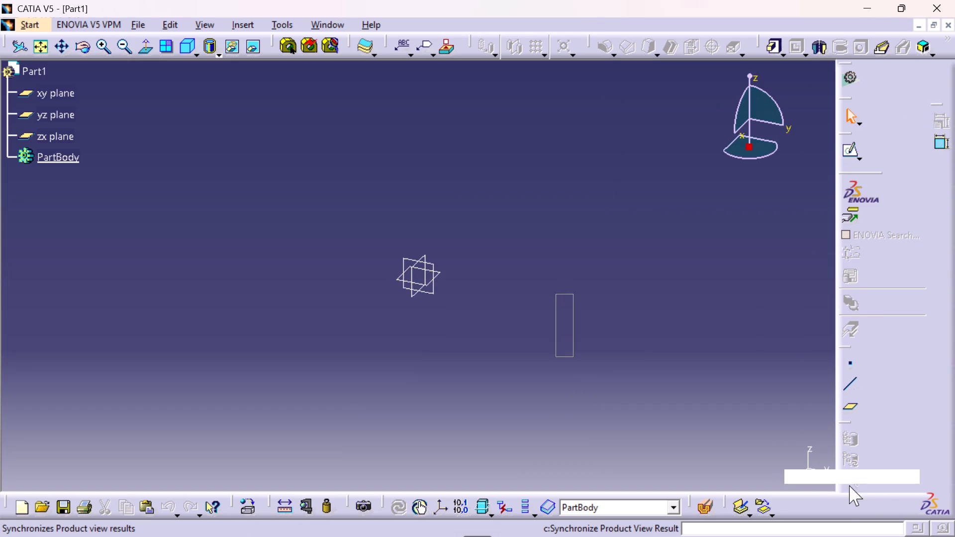
left_click_drag(849, 485, 824, 514)
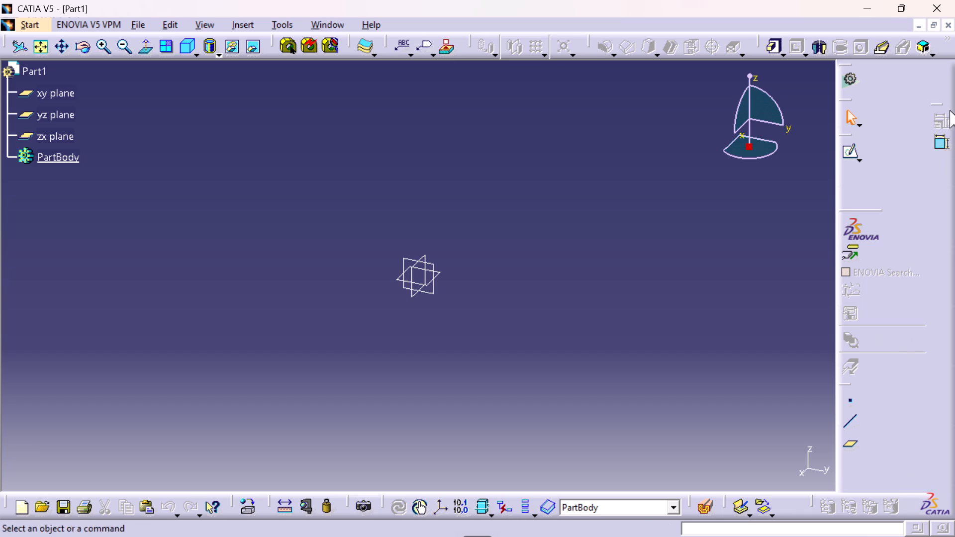
left_click_drag(950, 116, 849, 193)
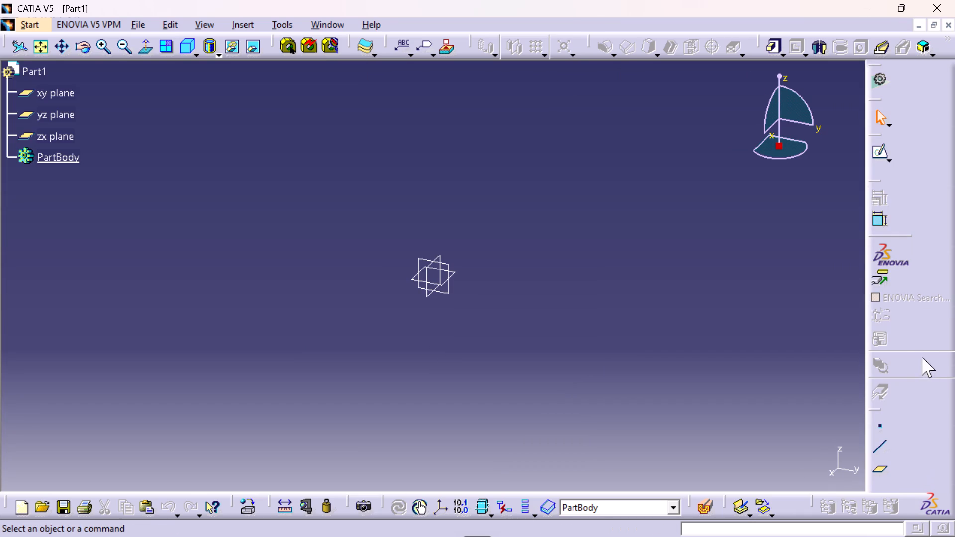
left_click_drag(913, 352, 912, 360)
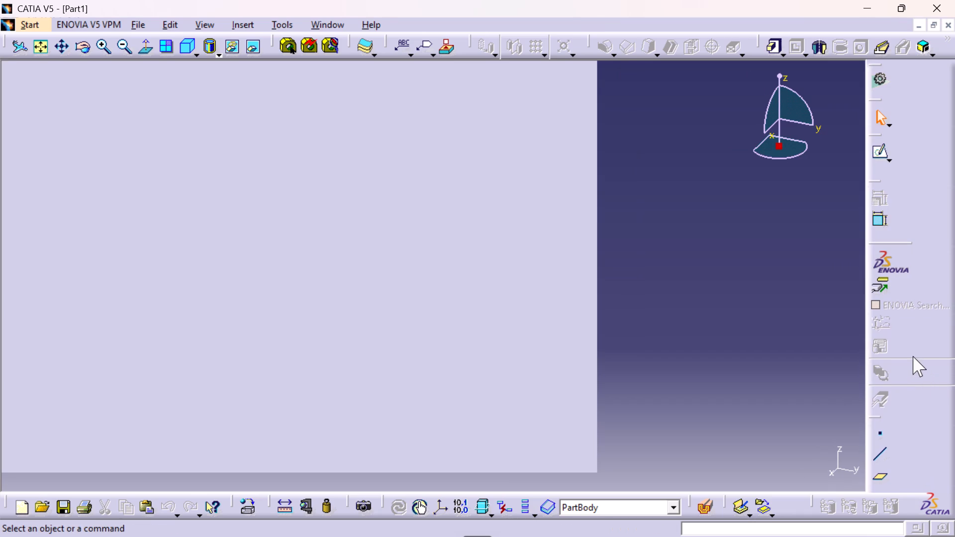
Move the ENOVIA toolbar to the head of the vertical toolbar column, ahead of the Workbench toolbar.
left_click(910, 309)
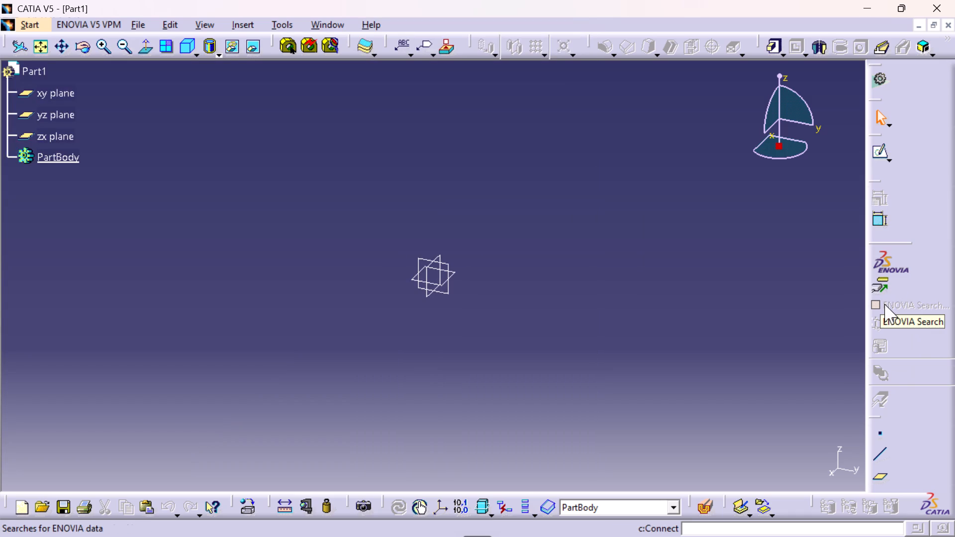
left_click_drag(893, 310, 889, 66)
left_click_drag(917, 169, 907, 73)
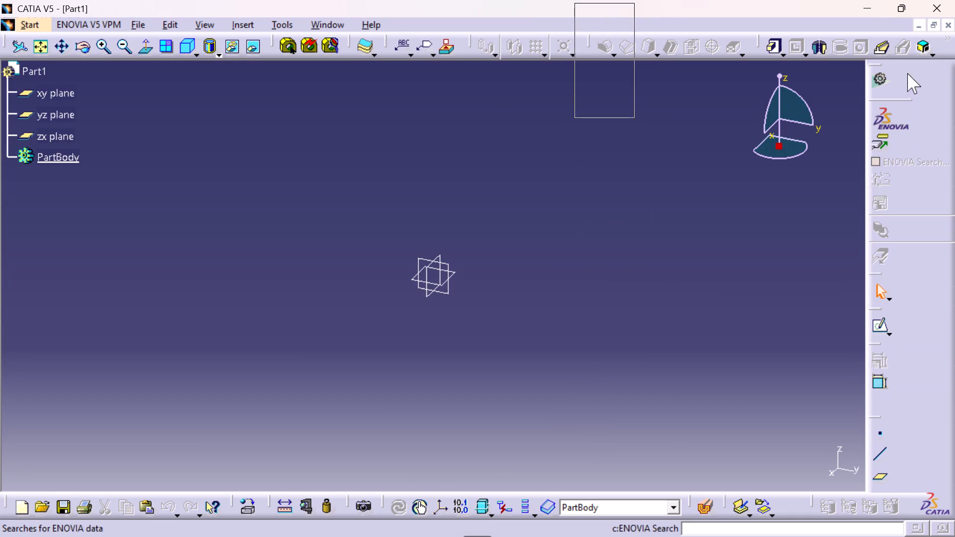
left_click_drag(907, 73, 898, 63)
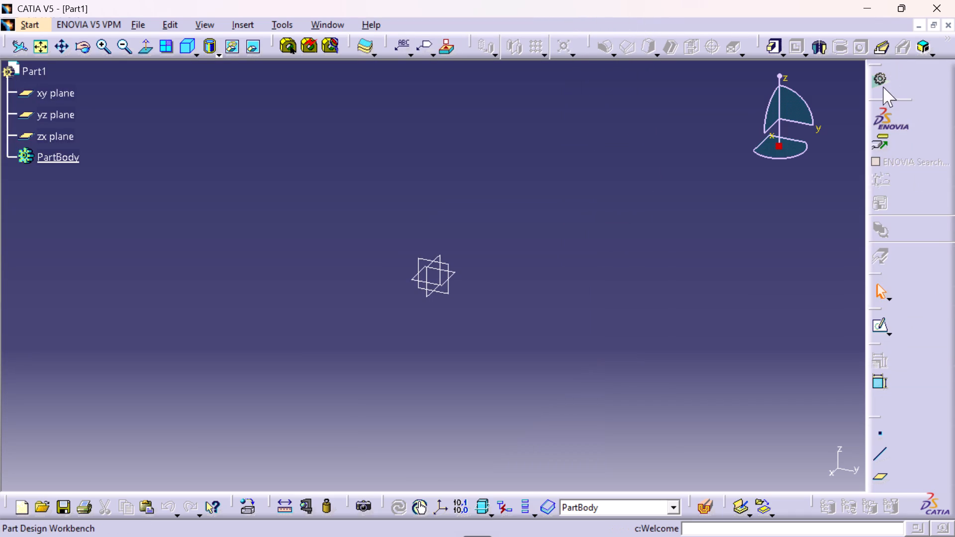
left_click_drag(886, 89, 896, 189)
left_click_drag(895, 81, 892, 124)
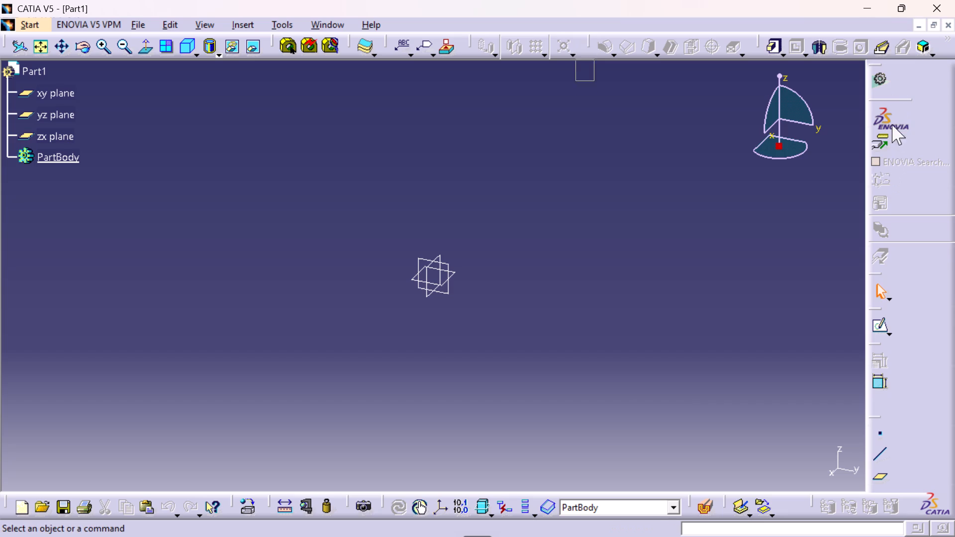
left_click_drag(892, 124, 905, 207)
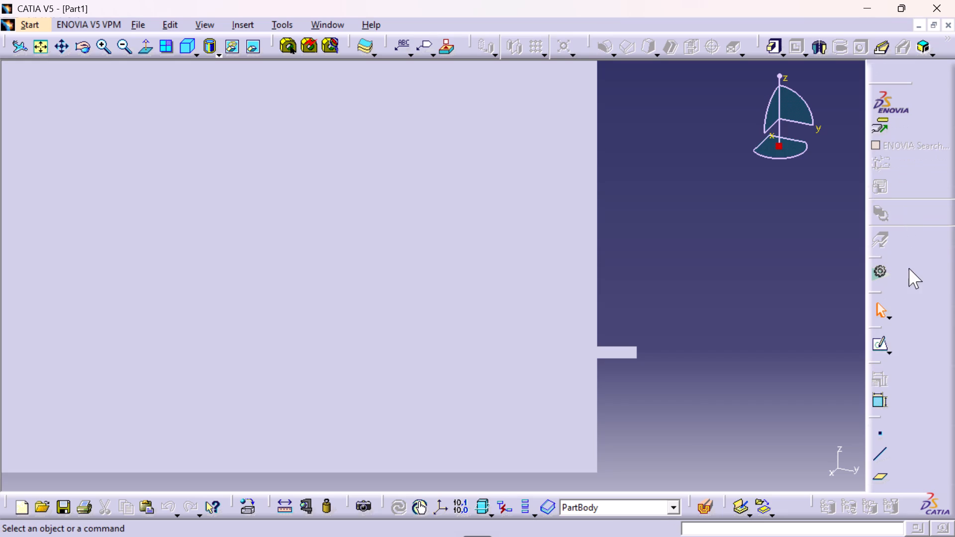
left_click_drag(910, 237, 913, 166)
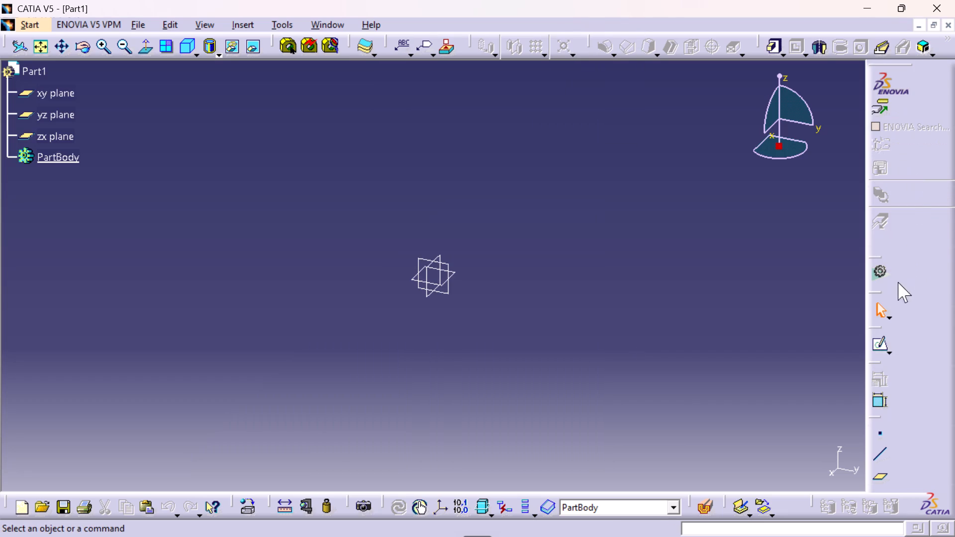
Dock the Workbench and Select toolbars directly after ENOVIA in the vertical column, ahead of the Sketcher toolbar.
left_click_drag(896, 282, 905, 248)
left_click_drag(903, 309, 904, 271)
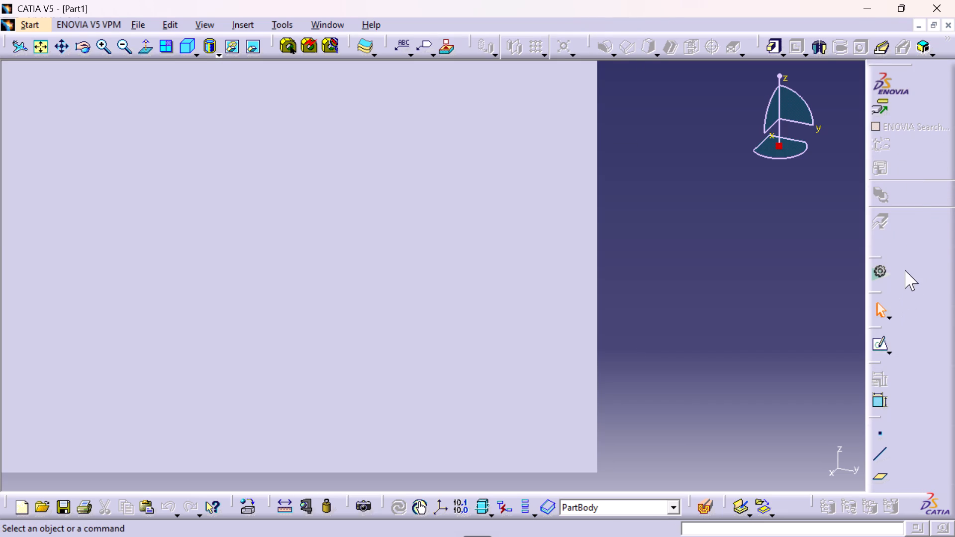
left_click_drag(896, 310, 896, 276)
left_click_drag(870, 302, 878, 281)
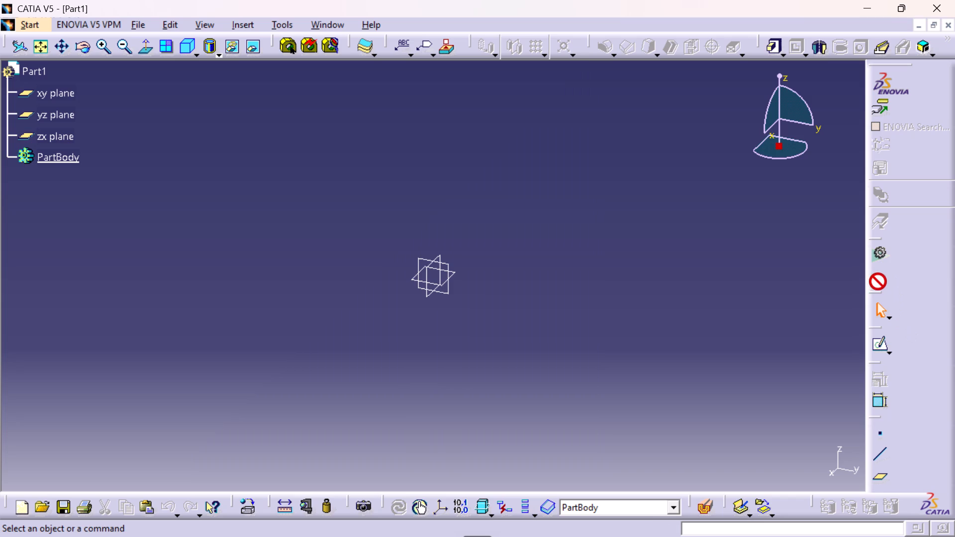
left_click_drag(878, 281, 880, 281)
left_click_drag(876, 290, 897, 266)
left_click_drag(878, 271, 932, 279)
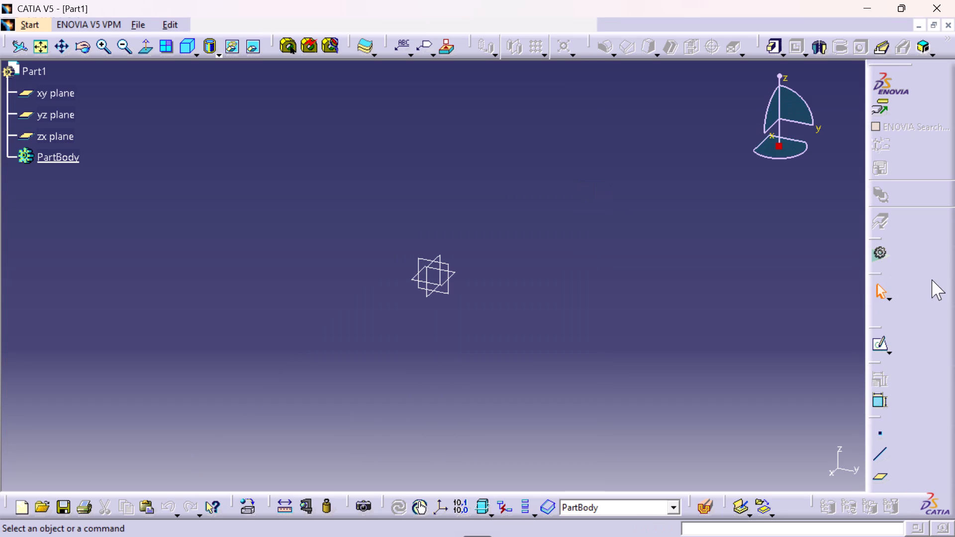
left_click_drag(935, 282, 852, 275)
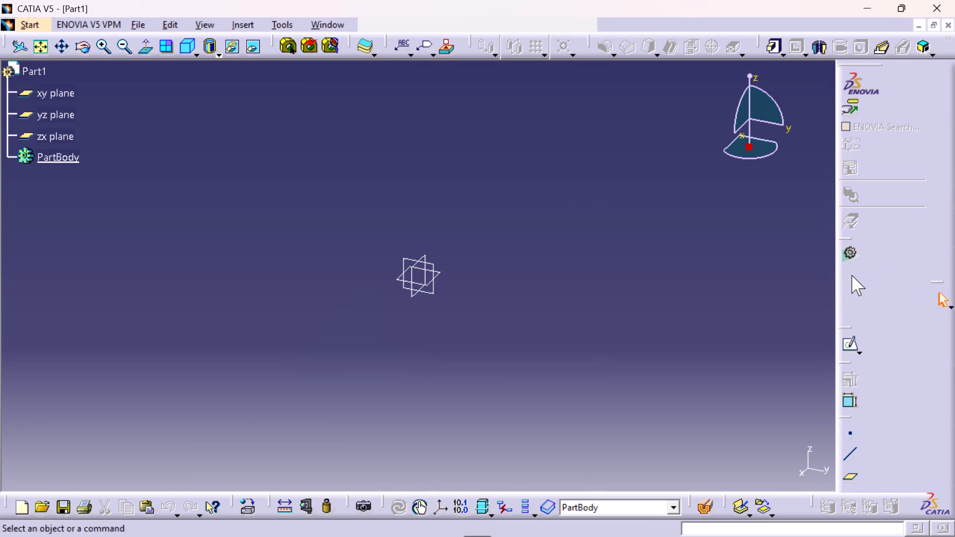
Start a new sketch on the xy plane of Part1.
left_click(881, 339)
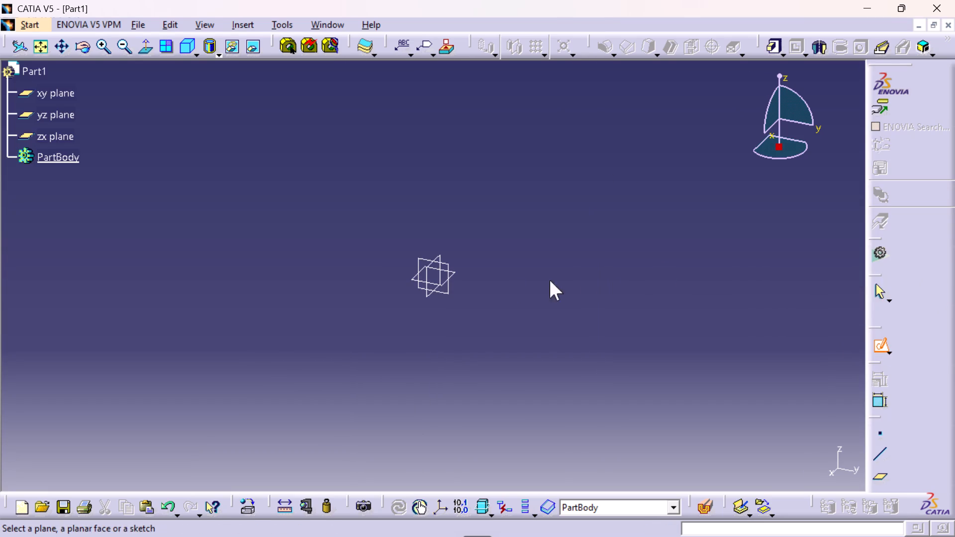
left_click(454, 275)
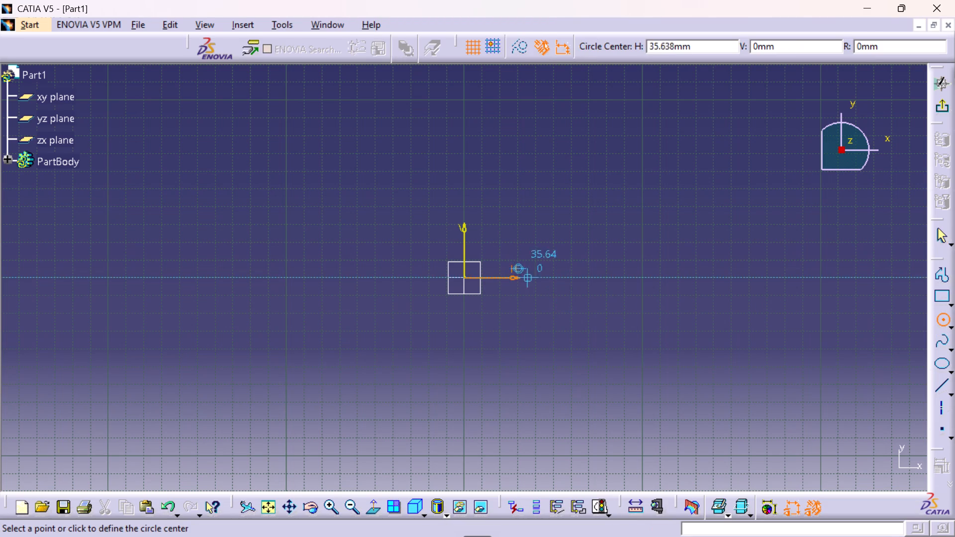
left_click(466, 280)
left_click(554, 262)
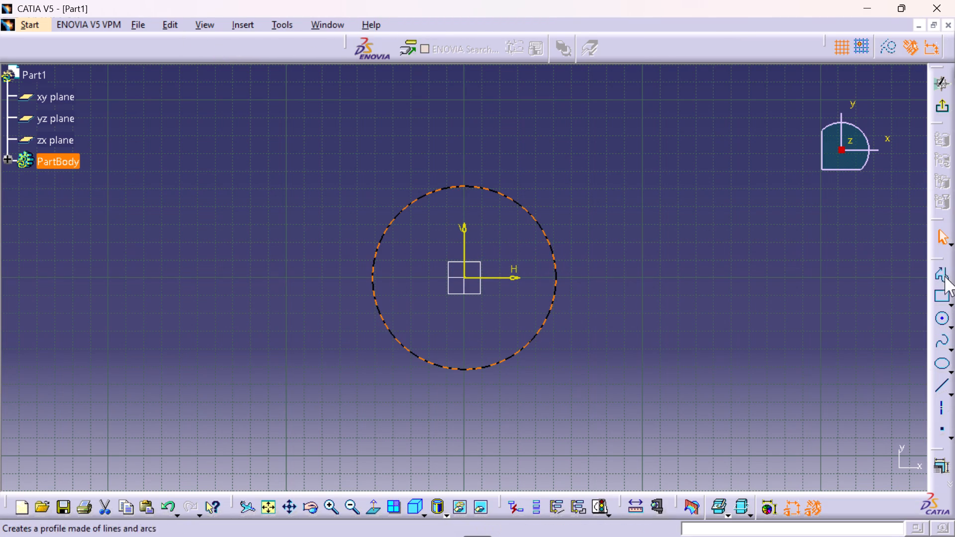
Dock the sketch Constraint toolbar in the horizontal toolbar row, ahead of the grid and snap tools.
left_click_drag(938, 470, 921, 468)
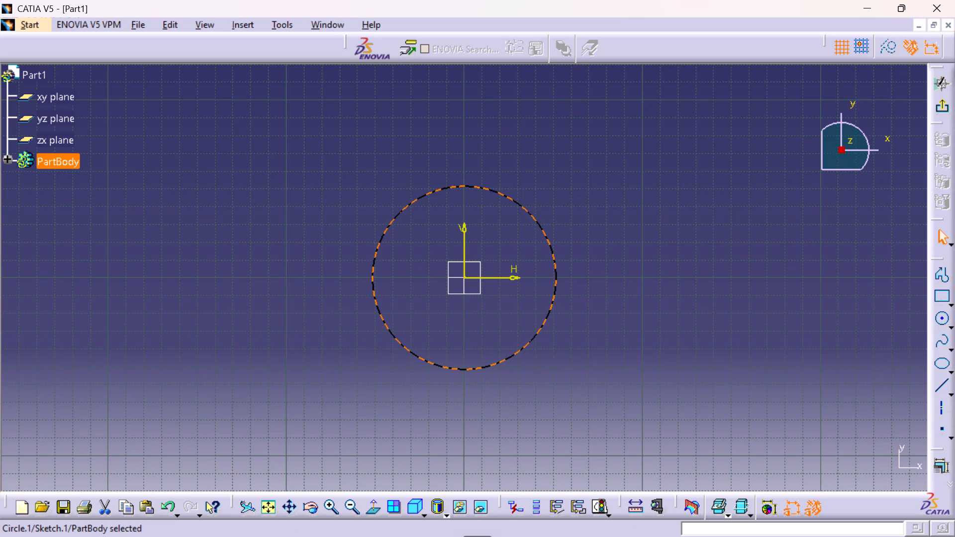
left_click(547, 316)
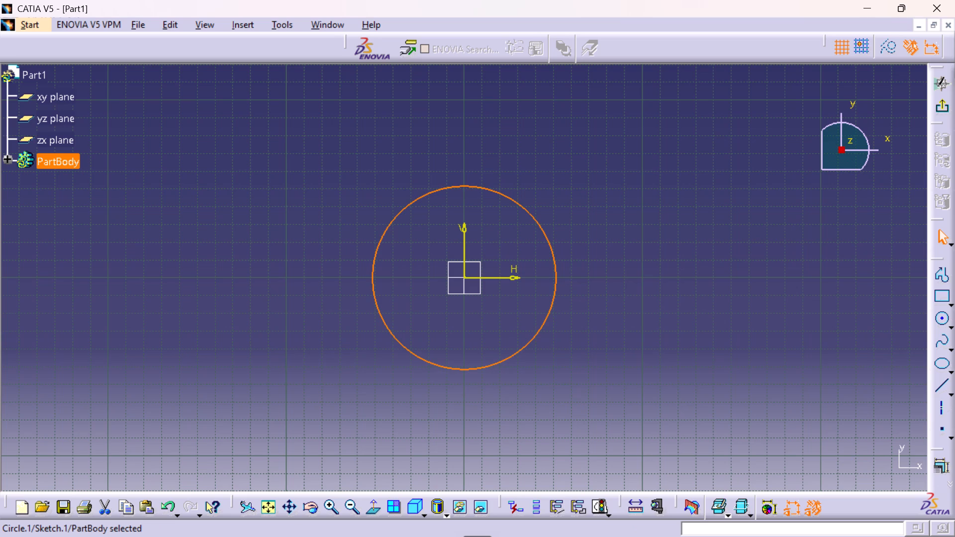
left_click_drag(937, 450, 757, 39)
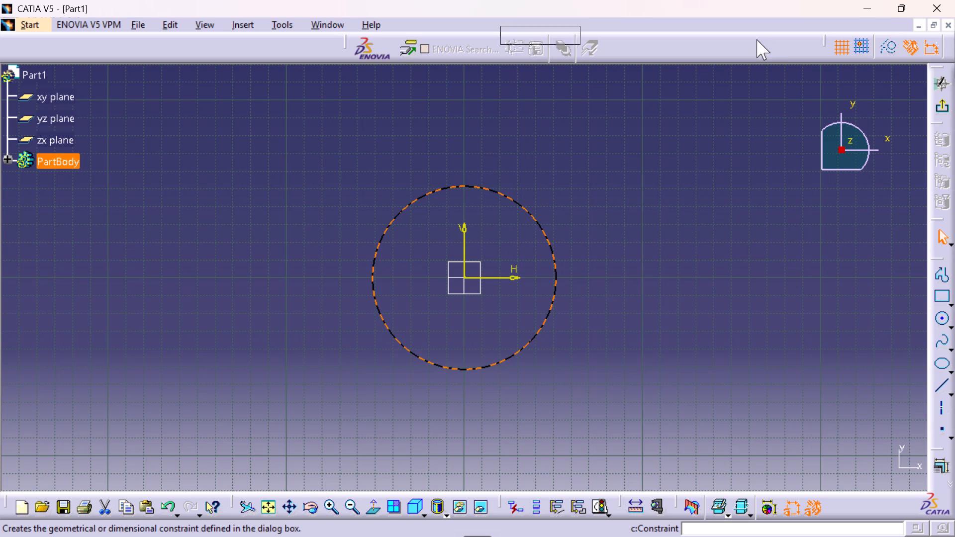
left_click_drag(757, 39, 757, 39)
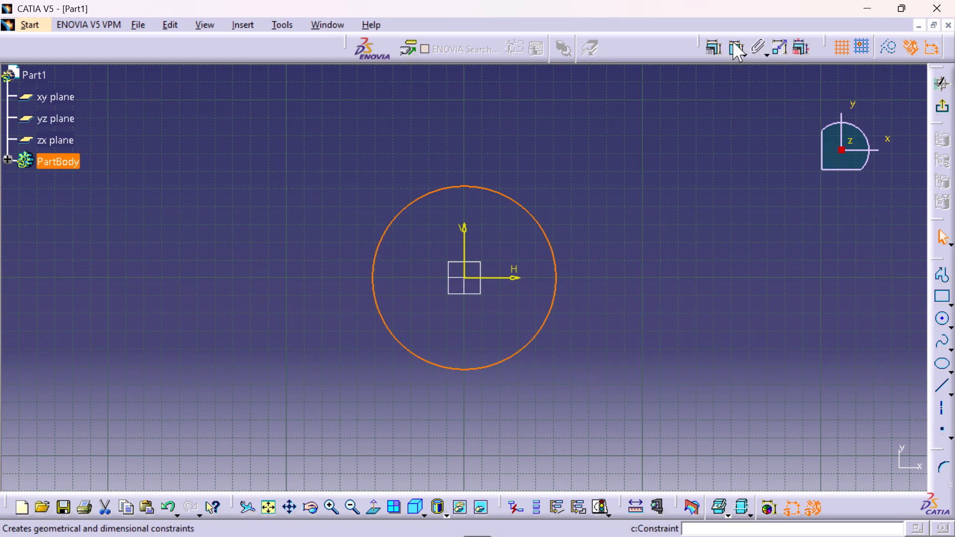
Dimension the circle's diameter and set it to 30 mm.
left_click(733, 41)
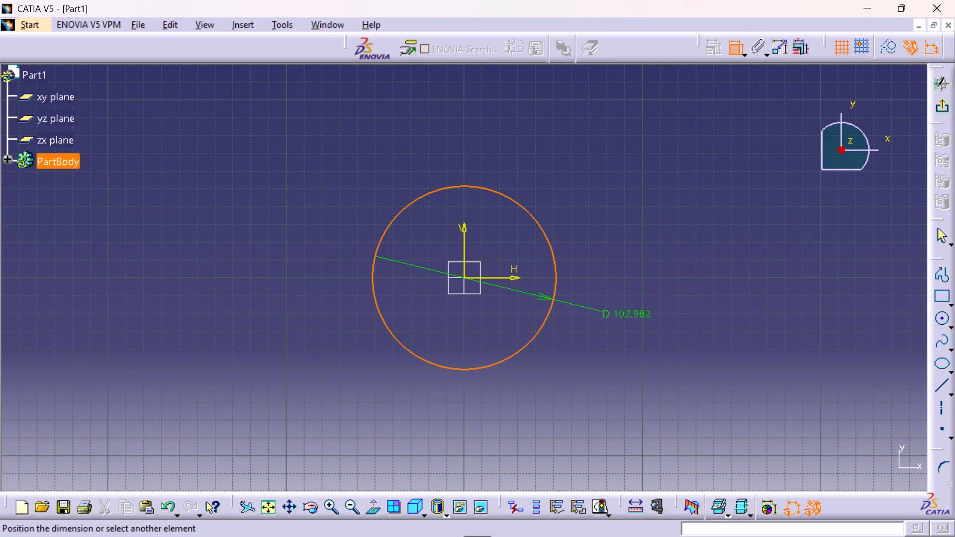
left_click(633, 307)
double_click(640, 305)
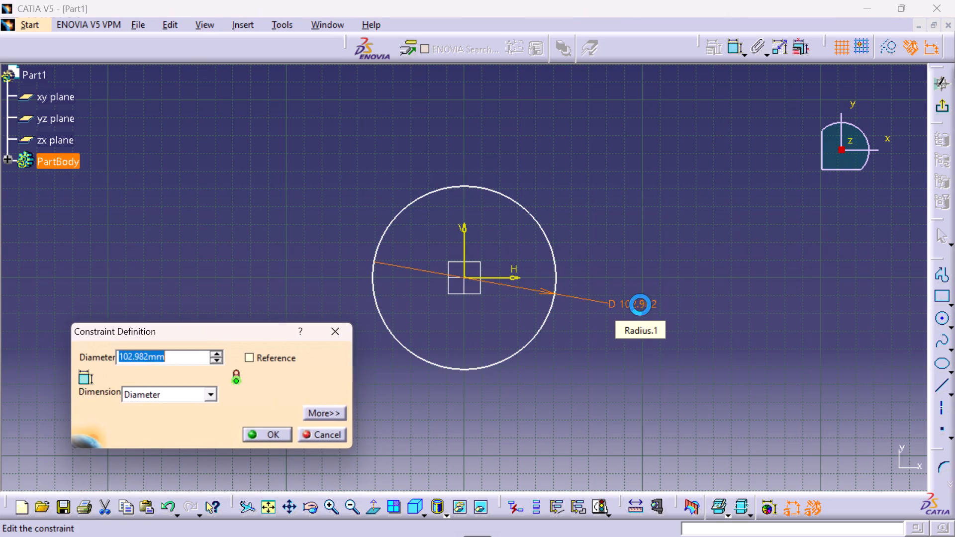
type("30")
key("Return")
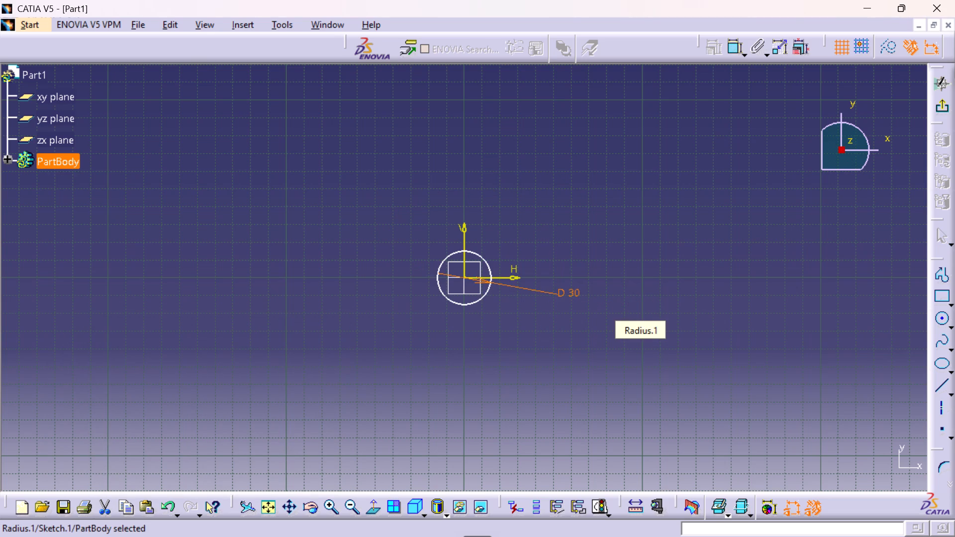
Exit the sketch and create a 600 mm long Pad from the circle.
left_click(940, 105)
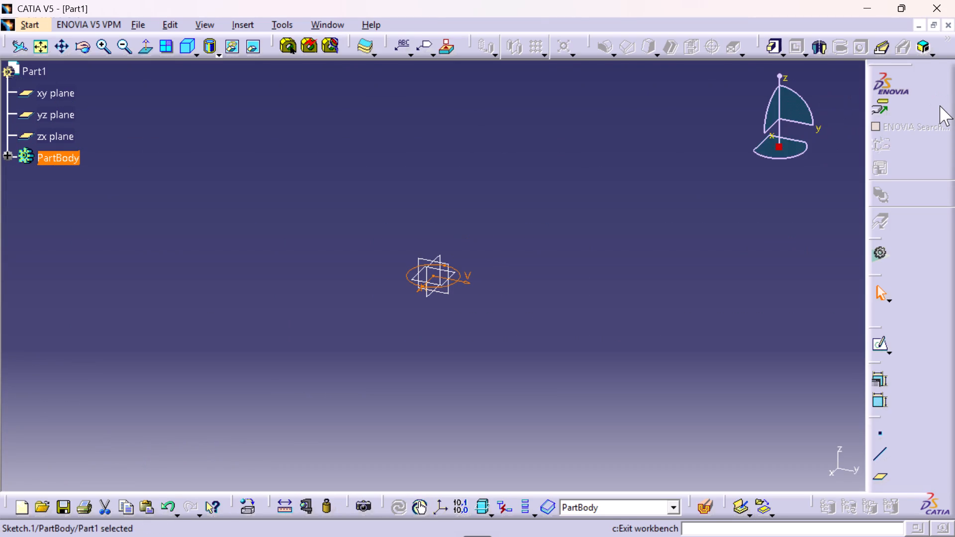
left_click(775, 41)
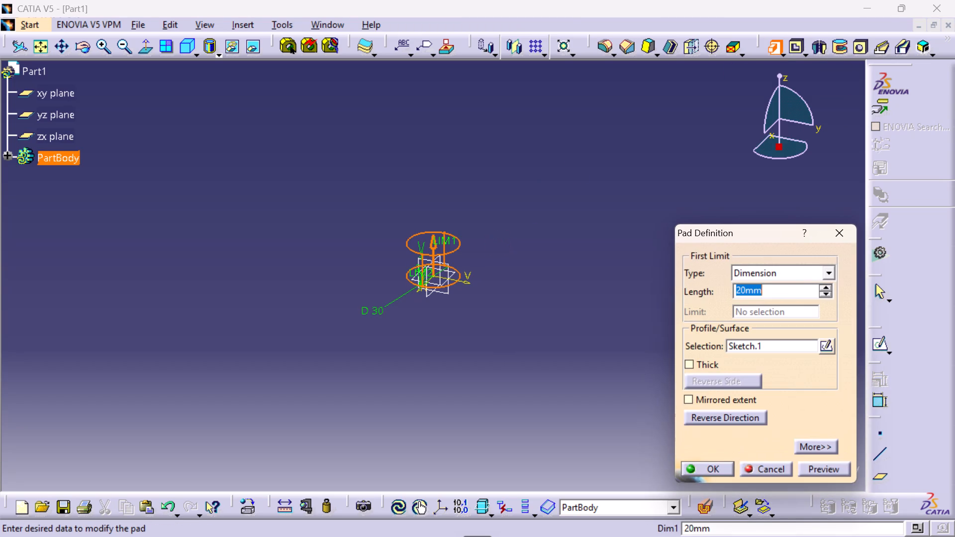
type("600")
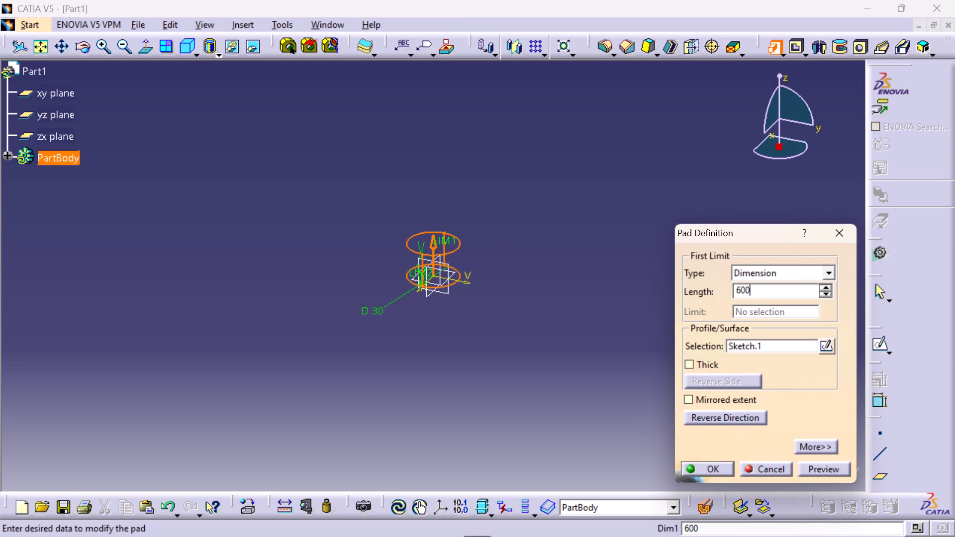
key("Return")
Examine the padded axle along its full length.
middle_click_drag(499, 243, 516, 317)
right_click(499, 243)
scroll(516, 318, "up", 1)
middle_click_drag(516, 317, 516, 318)
middle_click_drag(530, 160, 483, 345)
right_click(483, 345)
middle_click_drag(483, 345, 490, 383)
right_click(483, 345)
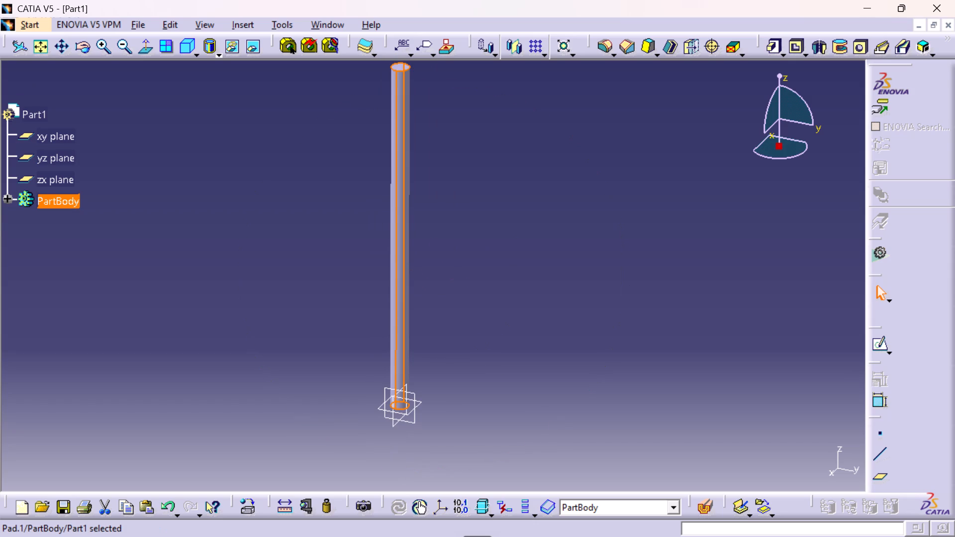
middle_click_drag(556, 291, 551, 307)
right_click(556, 291)
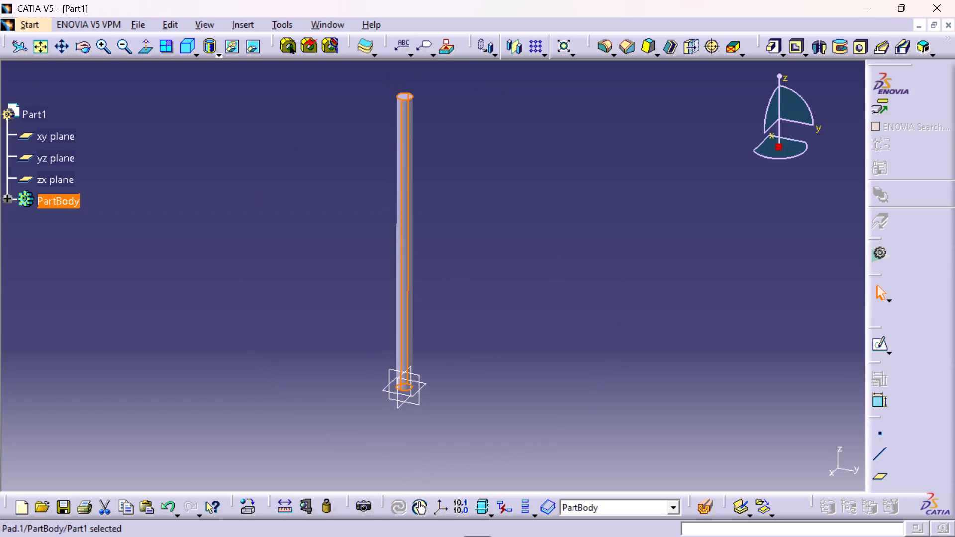
left_click(550, 308)
Save the axle to the Desktop as a STEP (stp) file named Part1.
left_click(140, 24)
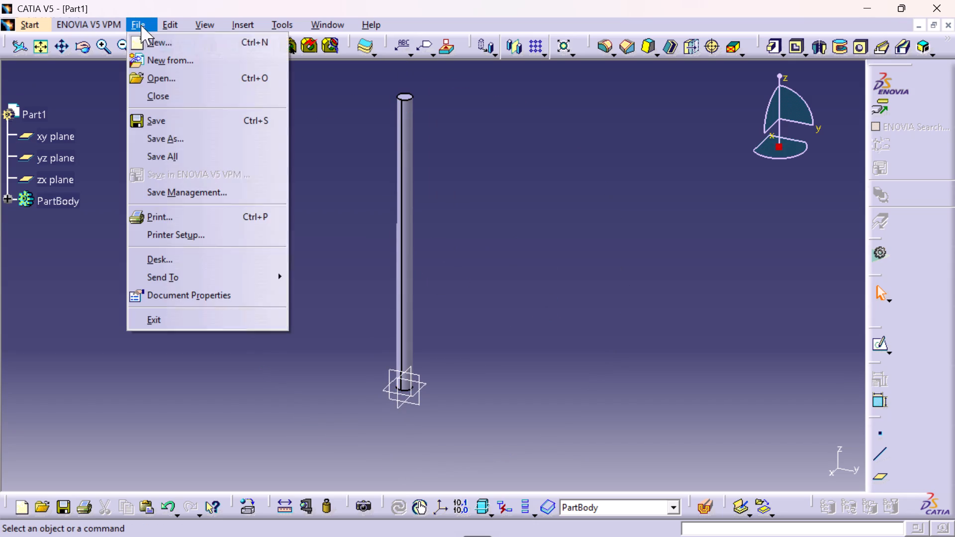
left_click(153, 136)
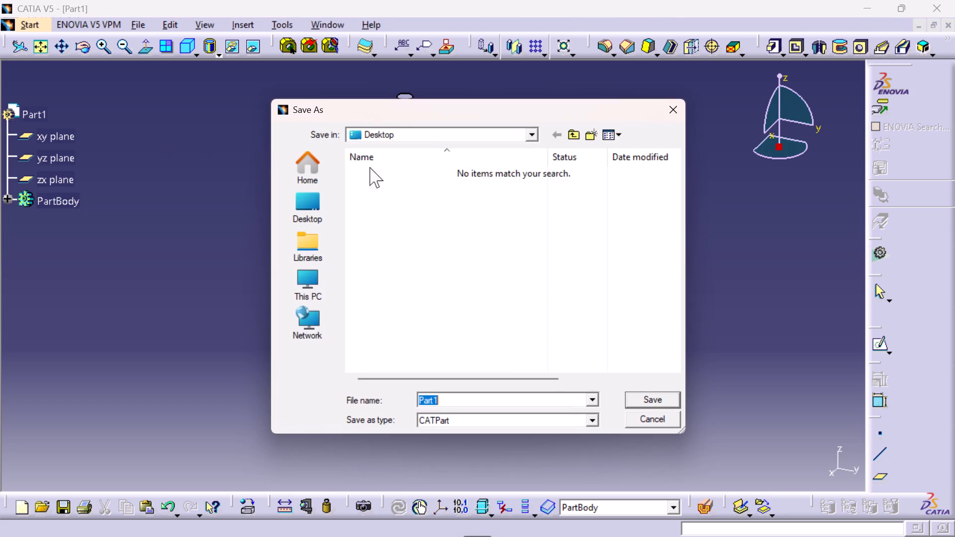
left_click(464, 425)
left_click(461, 329)
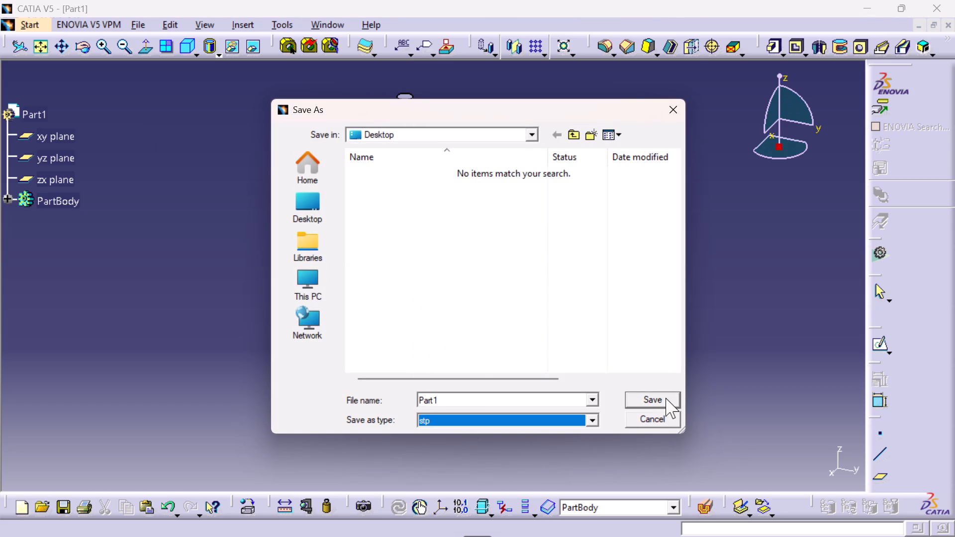
left_click(666, 398)
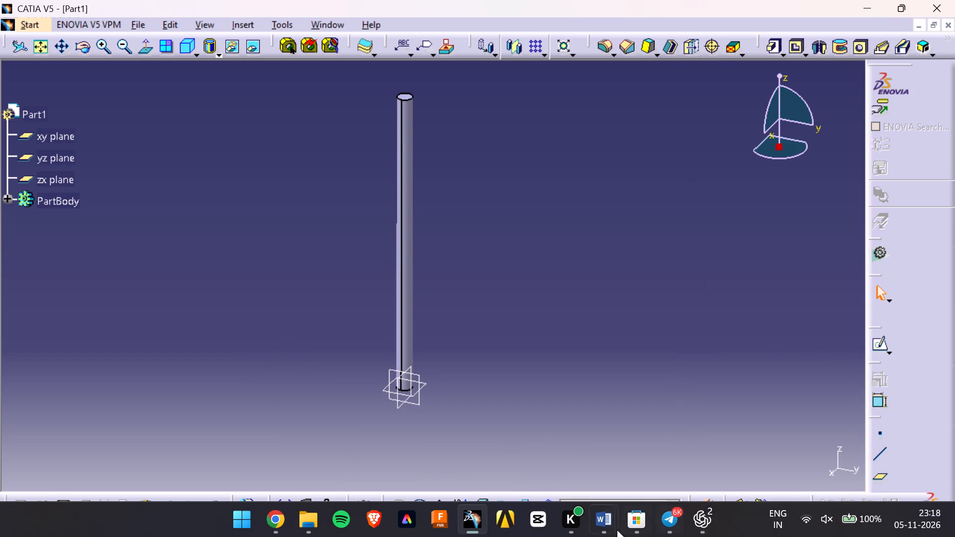
Launch ANSYS Workbench.
double_click(499, 528)
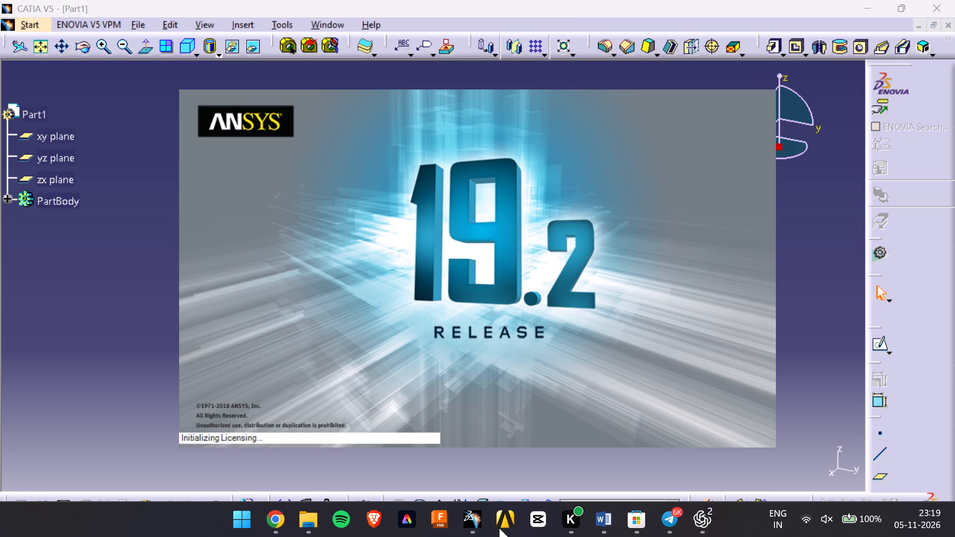
Switch to Chrome to view the Assignment 4 solved calculations PDF.
left_click(274, 531)
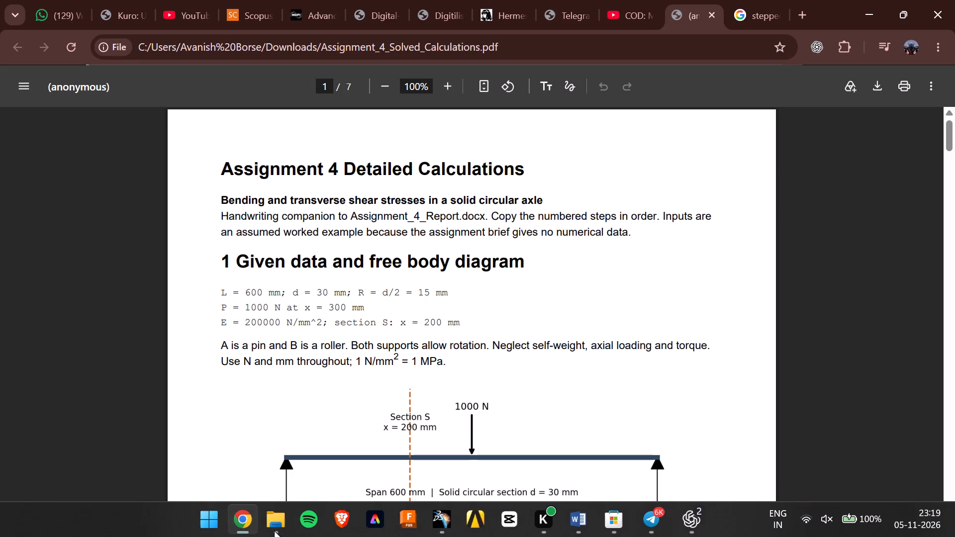
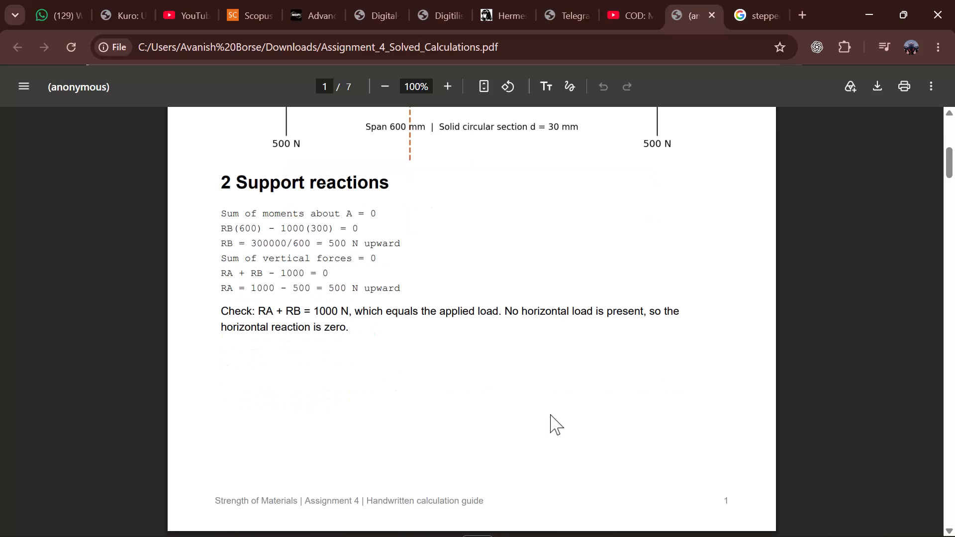
Switch to ANSYS Workbench and close the duplicate unsaved project window.
key("alt+Tab")
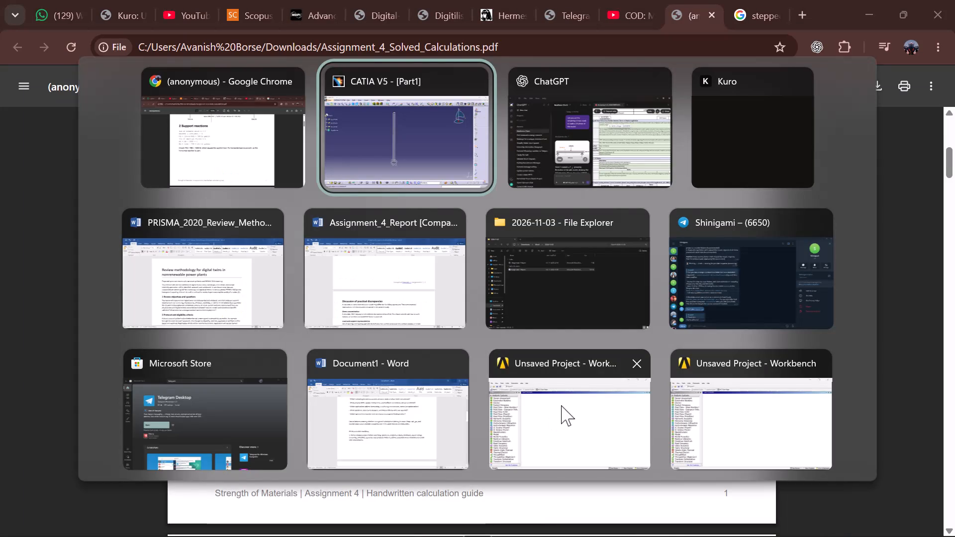
key("alt+Tab")
key("alt+Tab")
key("alt+Tab")
key("alt+Tab")
key("alt+Tab")
key("alt+Tab")
key("alt+Tab")
key("alt+Tab")
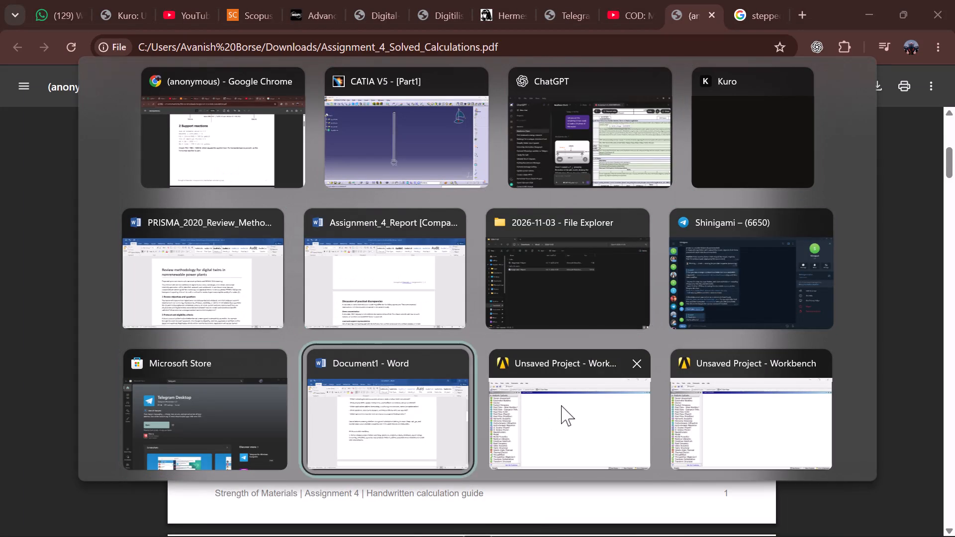
key("alt+Tab")
left_click(692, 4)
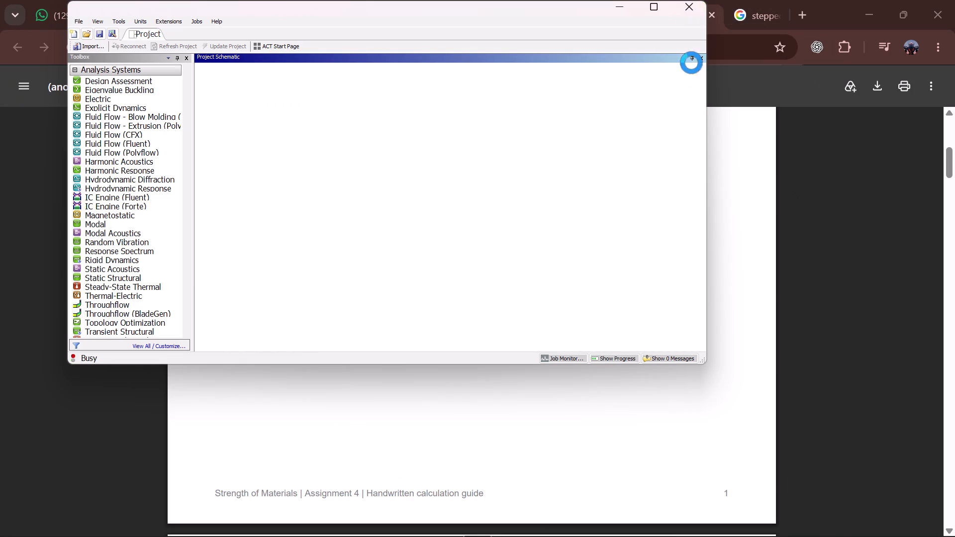
Add a Static Structural analysis system to the project schematic of the remaining Workbench window, maximized.
key("alt+Tab")
key("alt+Tab")
key("alt+Tab")
key("alt+Tab")
key("alt+Tab")
key("alt+Tab")
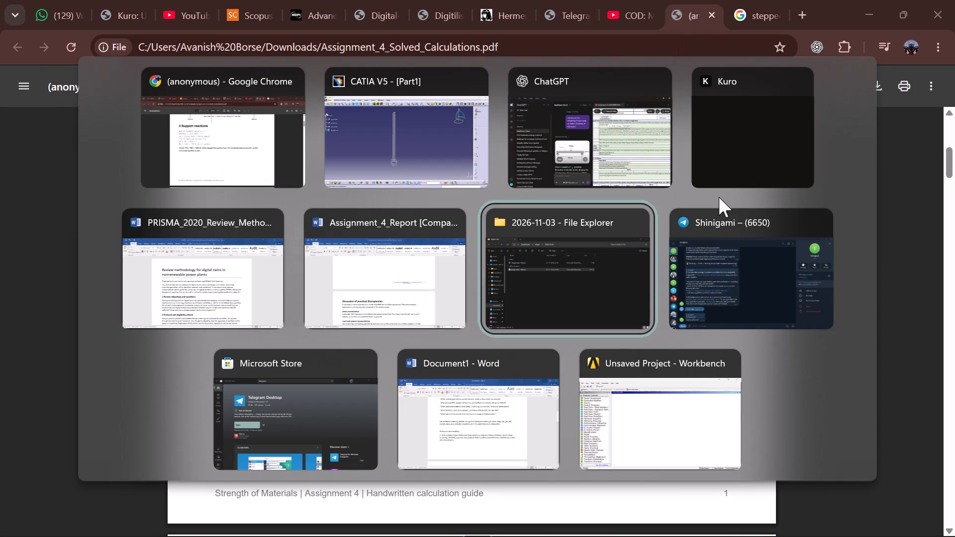
key("alt+Tab")
key("alt+Tab")
key("alt+Tab")
key("alt+Tab")
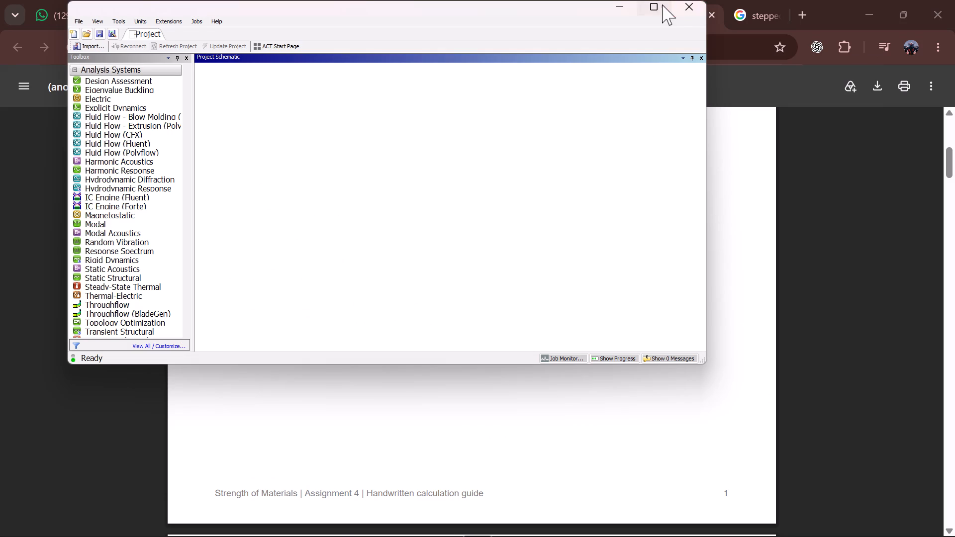
left_click(662, 4)
left_click(583, 9)
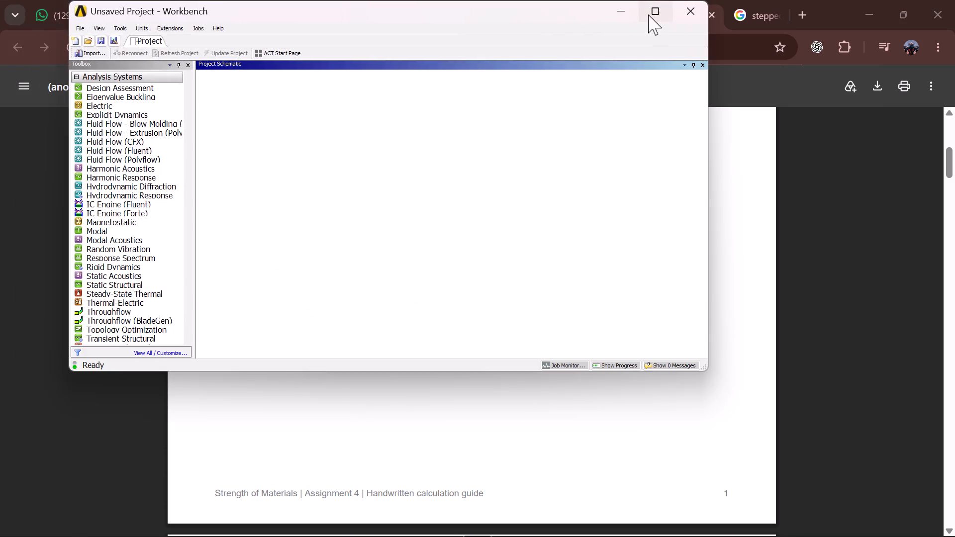
left_click(655, 14)
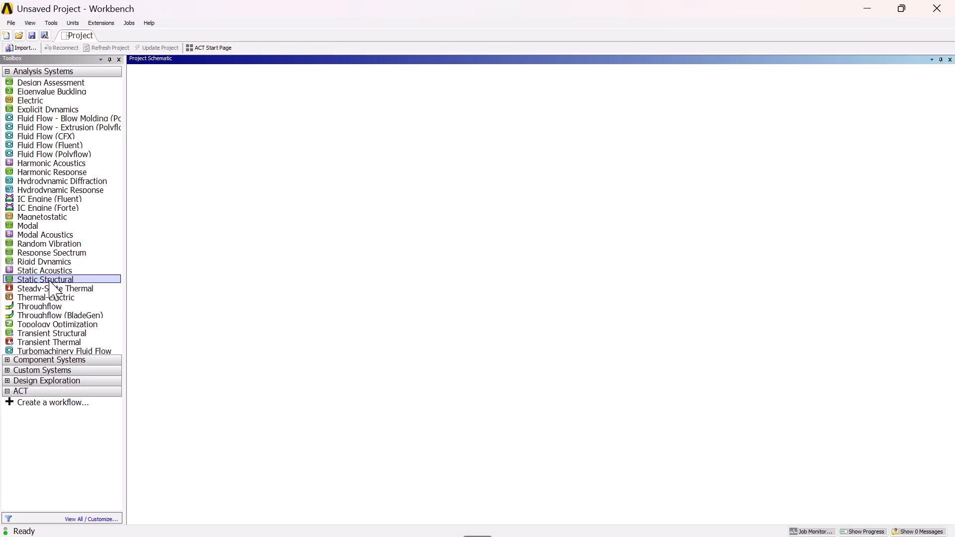
left_click_drag(49, 280, 194, 115)
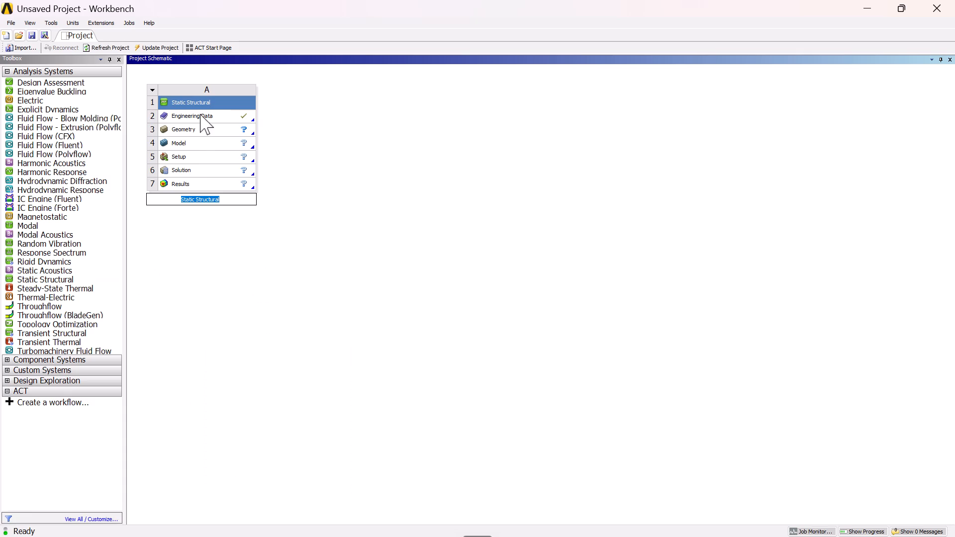
Import Part1.stp from the Desktop as the Static Structural system's geometry.
right_click(196, 132)
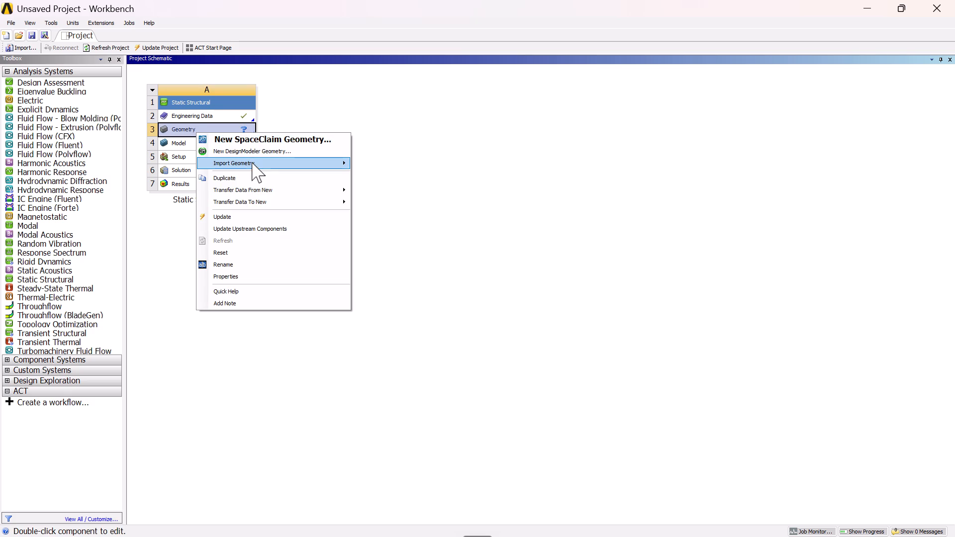
left_click(370, 160)
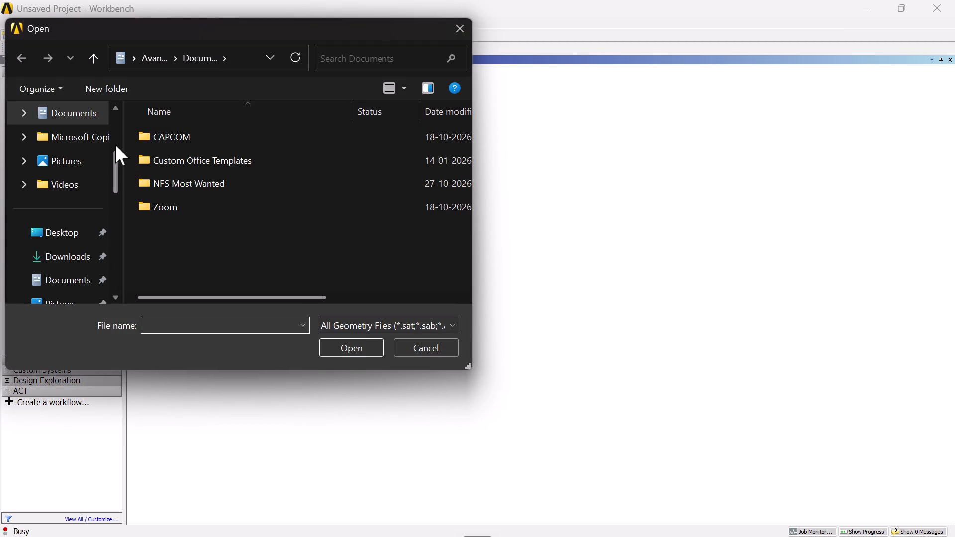
double_click(78, 238)
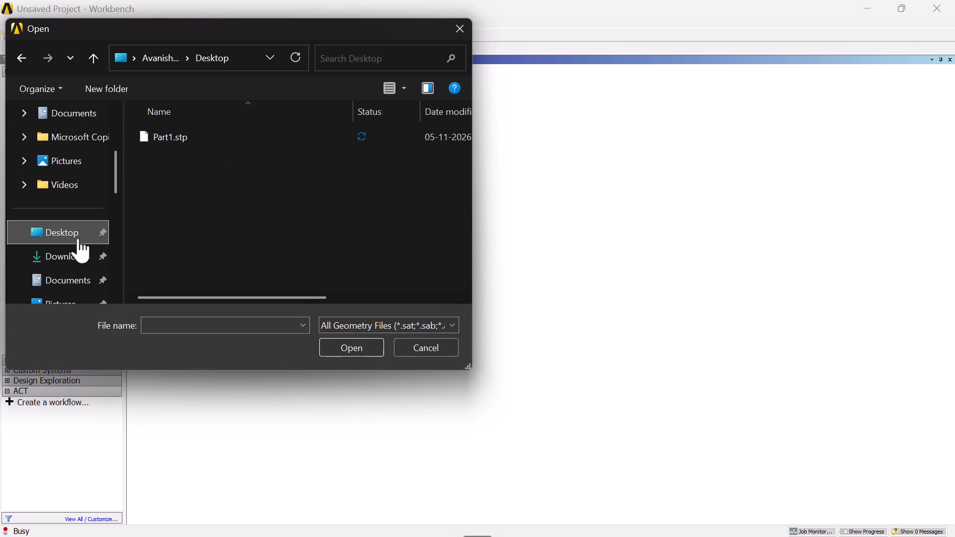
double_click(217, 139)
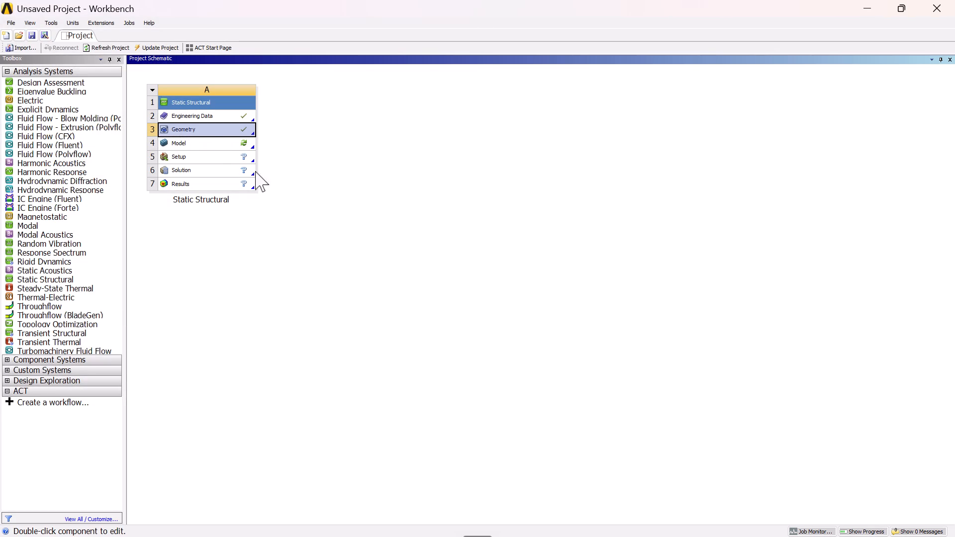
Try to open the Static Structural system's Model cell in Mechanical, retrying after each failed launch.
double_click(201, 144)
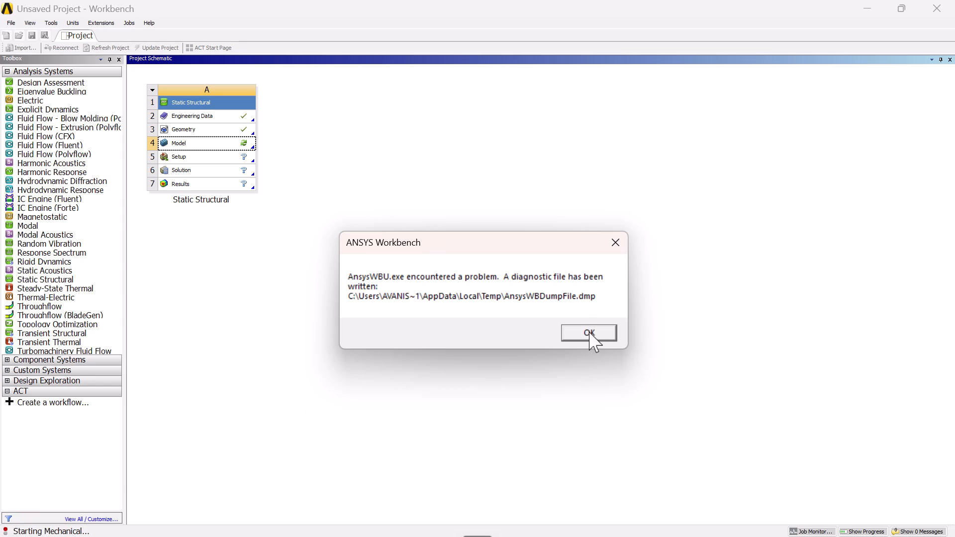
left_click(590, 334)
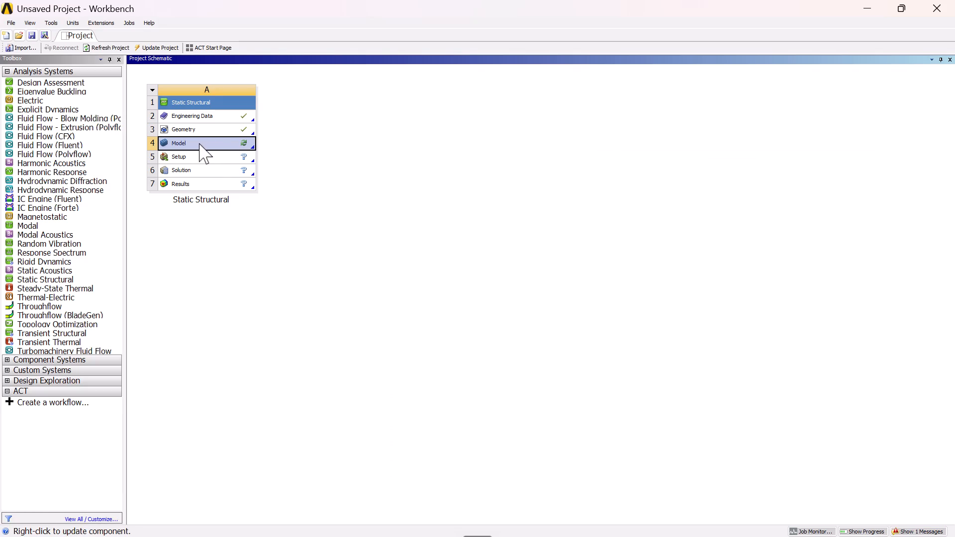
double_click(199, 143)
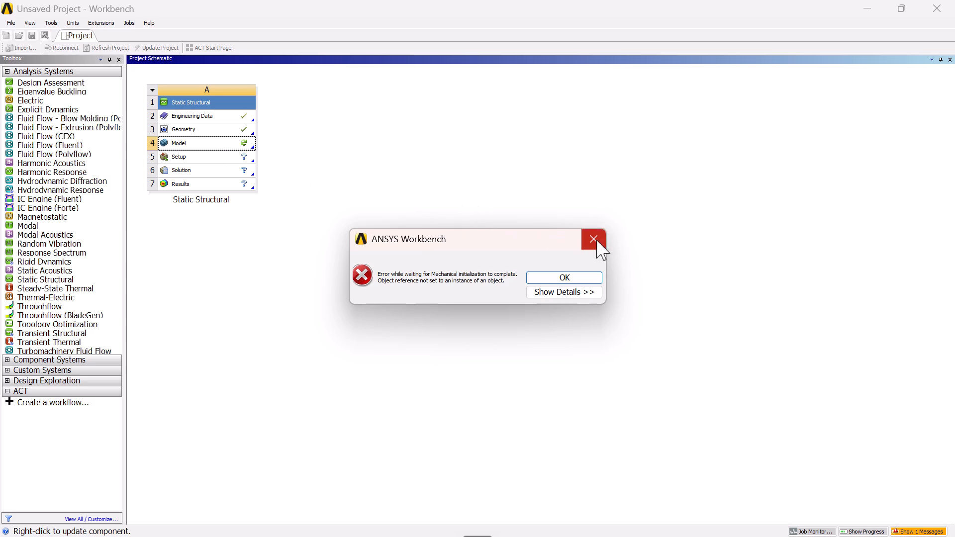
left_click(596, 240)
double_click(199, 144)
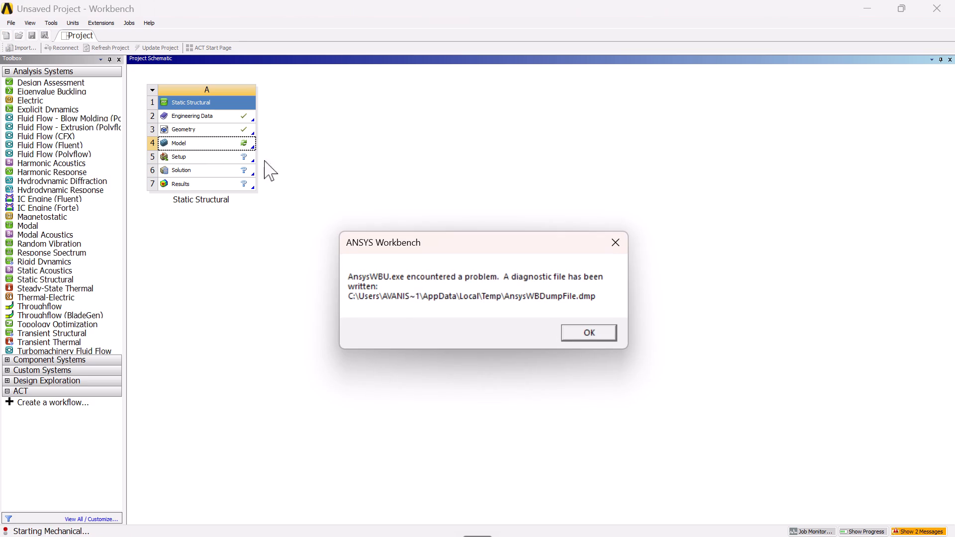
Capture a screenshot of the AnsysWBU.exe error message text.
left_click(564, 290)
triple_click(547, 299)
key("shift+super+s")
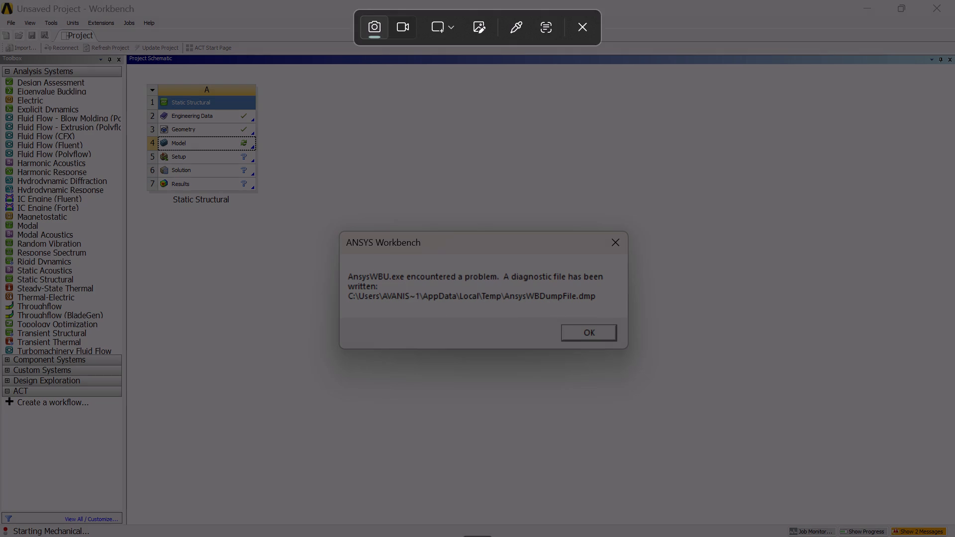
left_click_drag(343, 264, 612, 307)
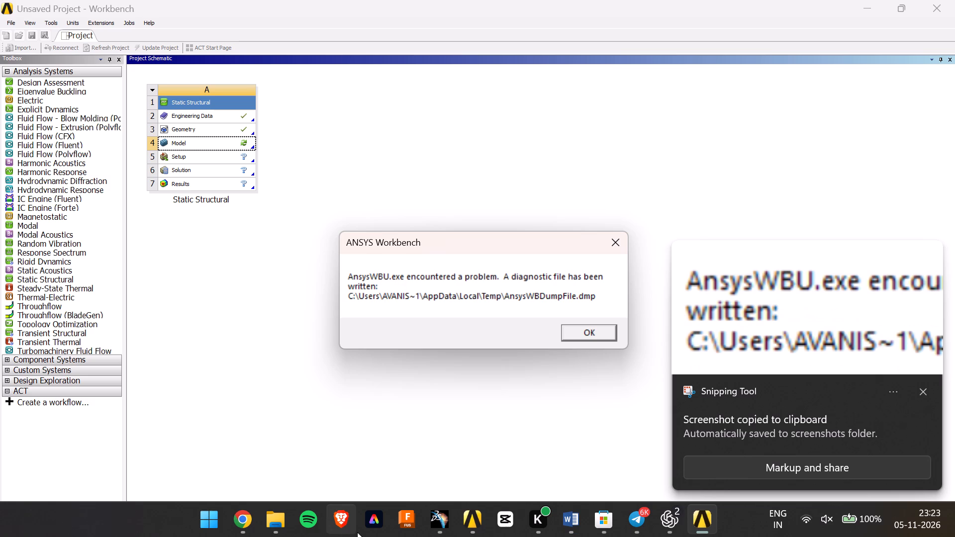
Switch to File Explorer and browse its quick-access folders.
left_click(278, 515)
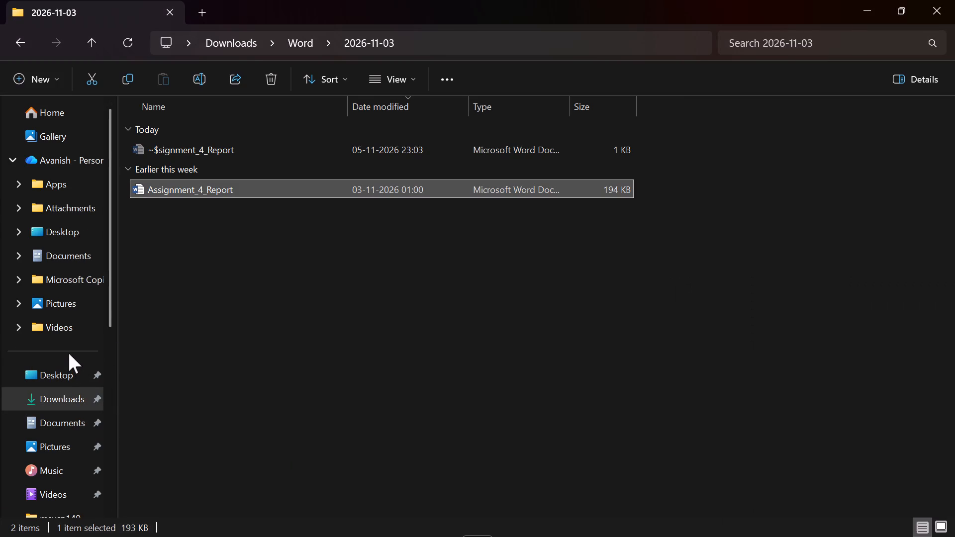
scroll(54, 361, "up", 1)
scroll(54, 361, "down", 3)
double_click(54, 407)
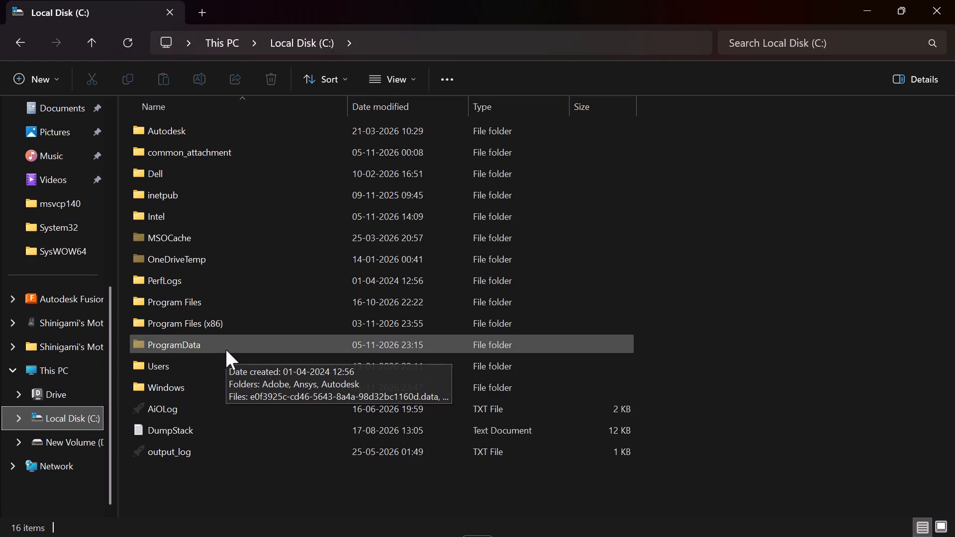
Look in the user profile's AppData\Local\Ansys\v192 folder on Local Disk (C:) and close File Explorer.
double_click(177, 368)
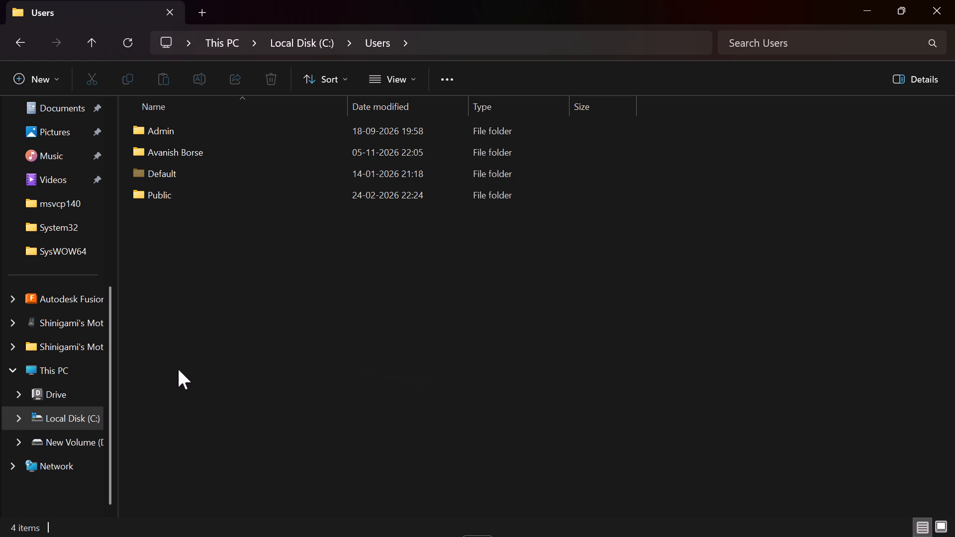
double_click(187, 156)
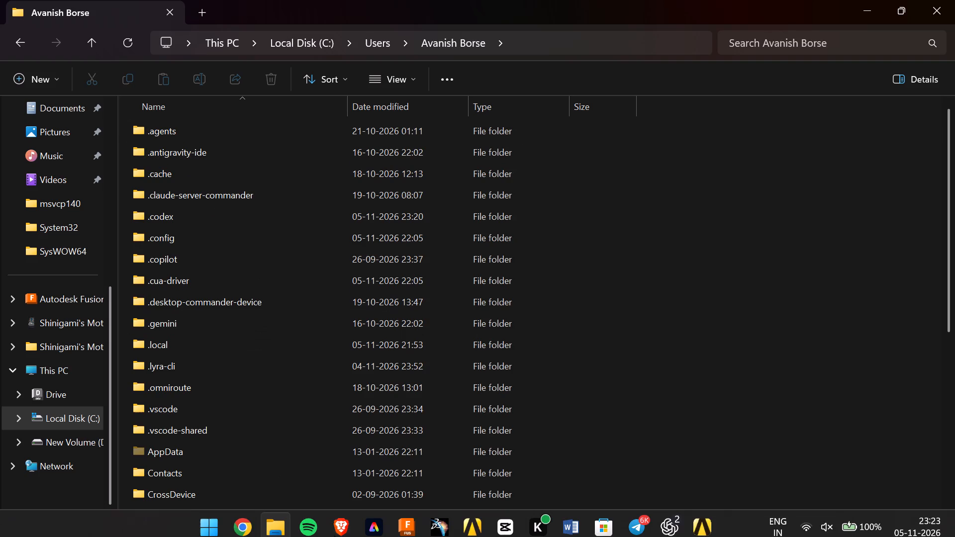
double_click(191, 450)
double_click(225, 129)
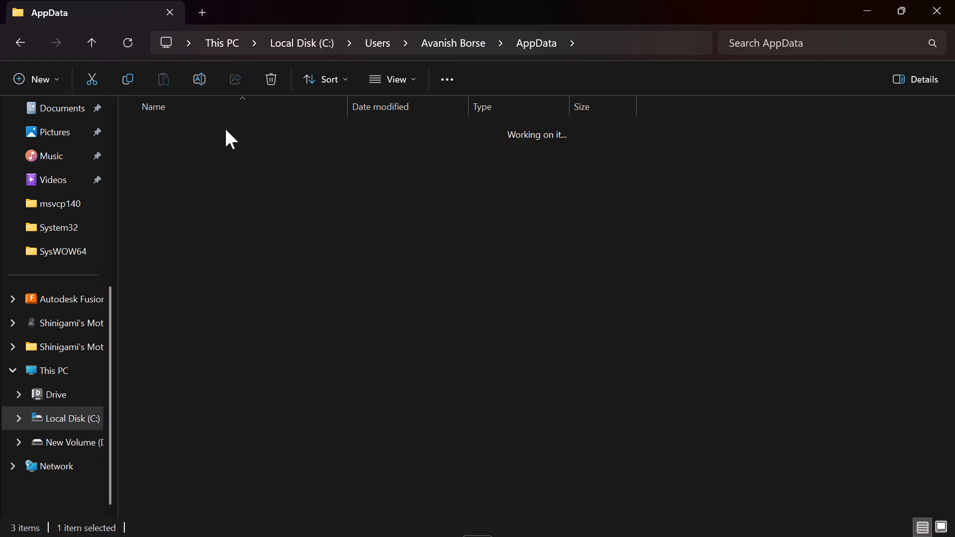
double_click(305, 199)
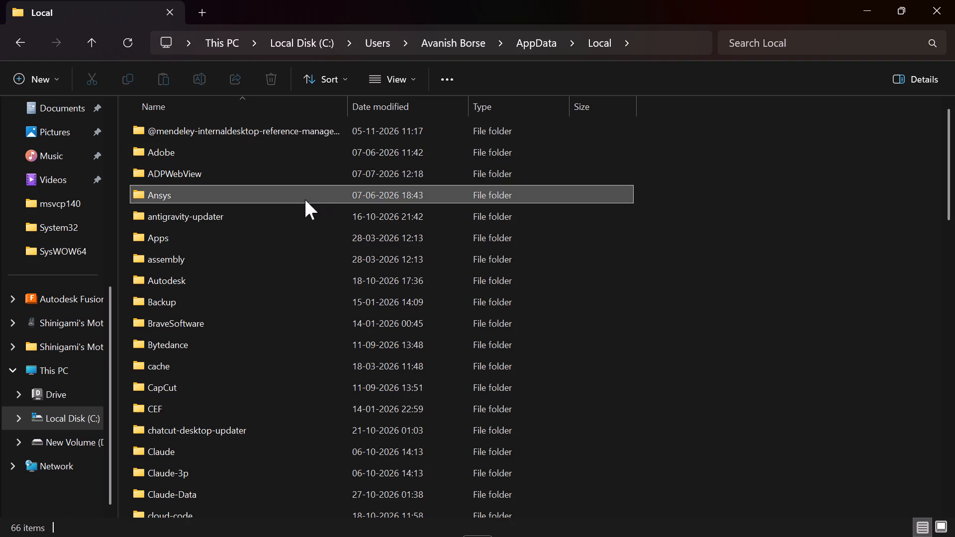
double_click(191, 129)
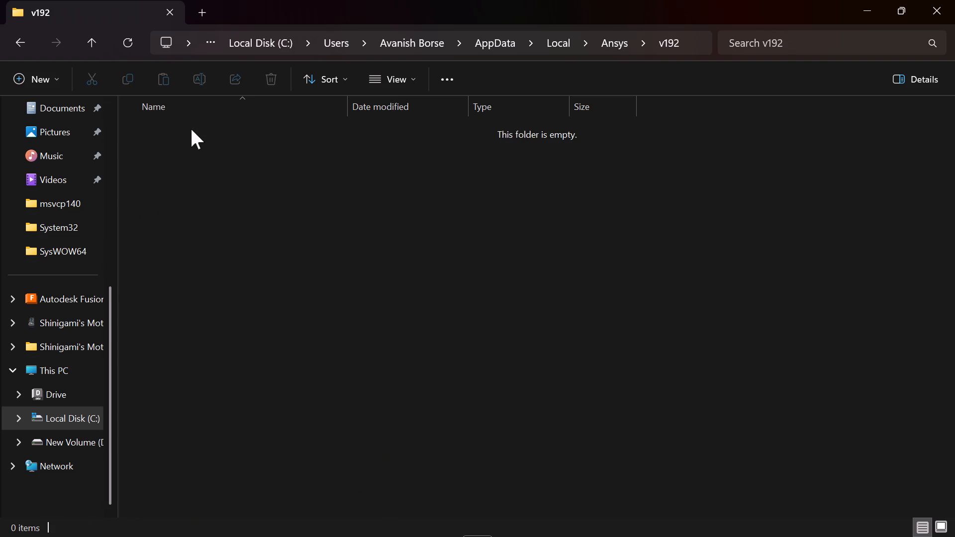
left_click(954, 0)
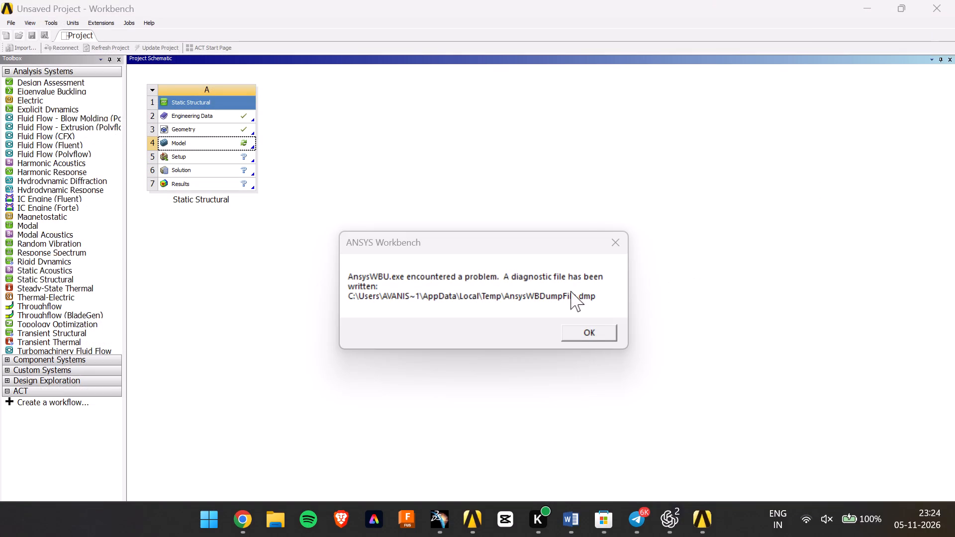
Dismiss the AnsysWBU.exe error message and try to close the unsaved Workbench project.
left_click(612, 243)
left_click(954, 0)
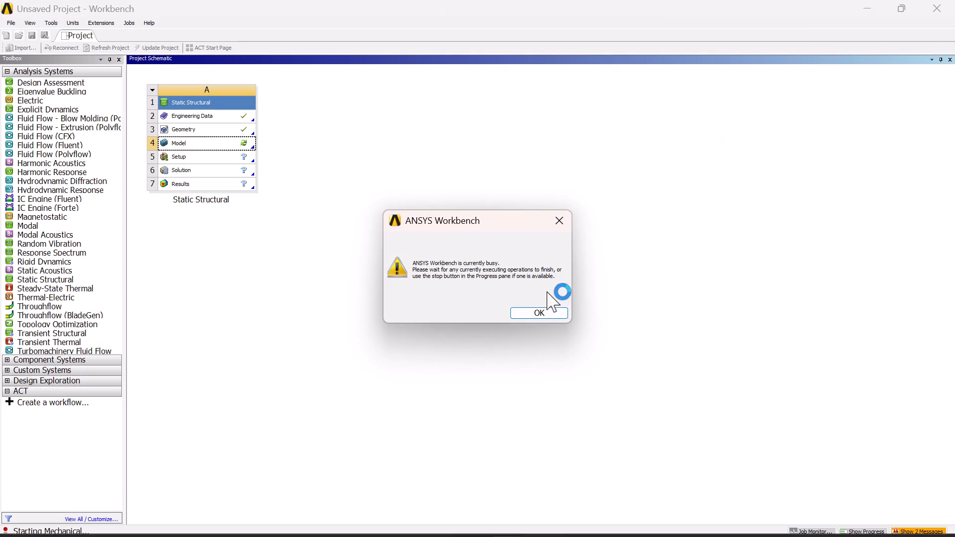
left_click(544, 312)
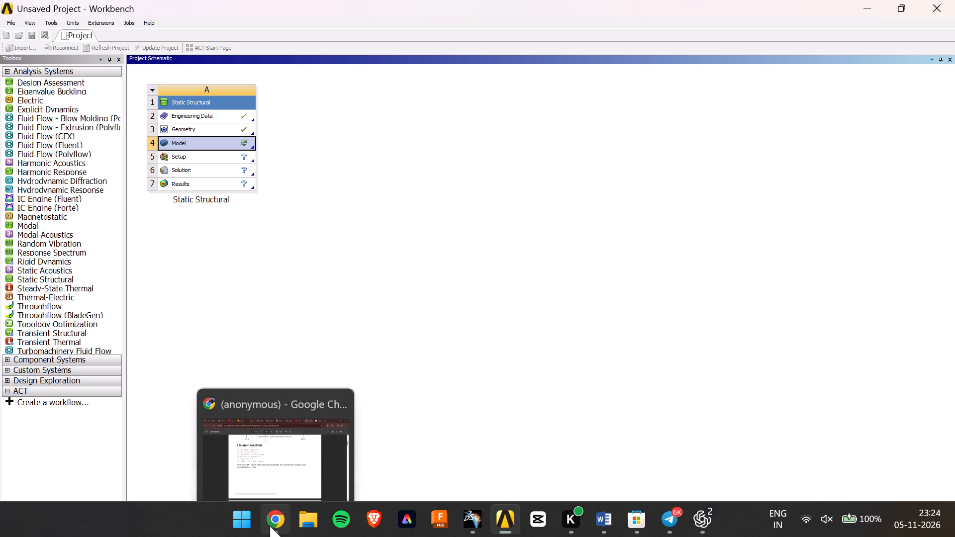
Switch to CATIA V5 with the cylindrical rod model Part1.
left_click(460, 520)
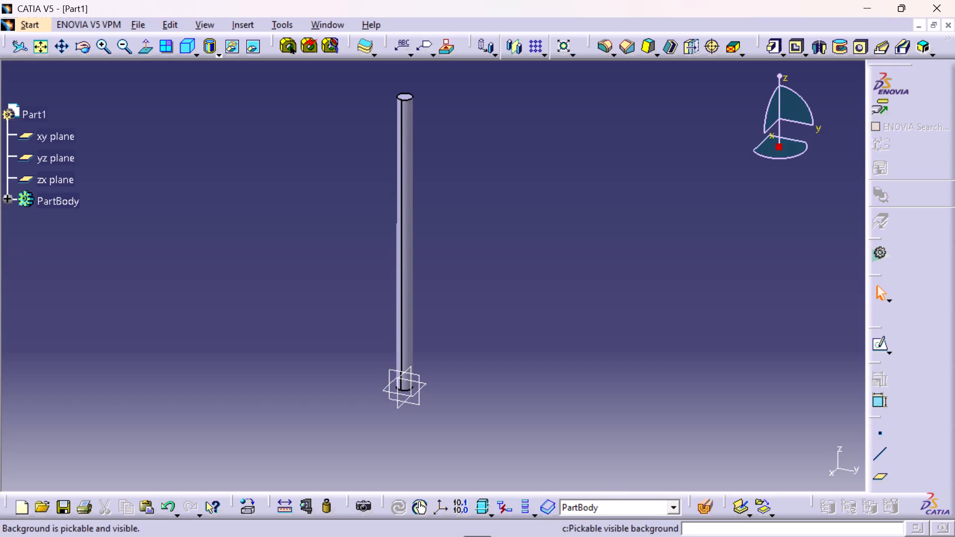
Capture a full-screen screenshot of the upright axle in CATIA V5.
key("shift+super+s")
left_click_drag(0, 0, 952, 536)
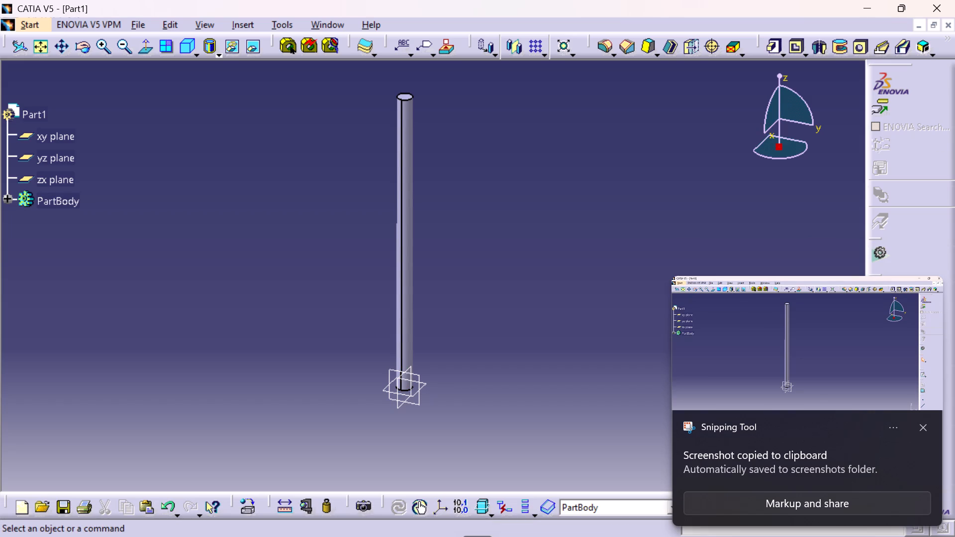
Capture a full-screen screenshot of the axle turned to lie nearly horizontal.
middle_click_drag(448, 251, 516, 472)
right_click_drag(448, 251, 516, 472)
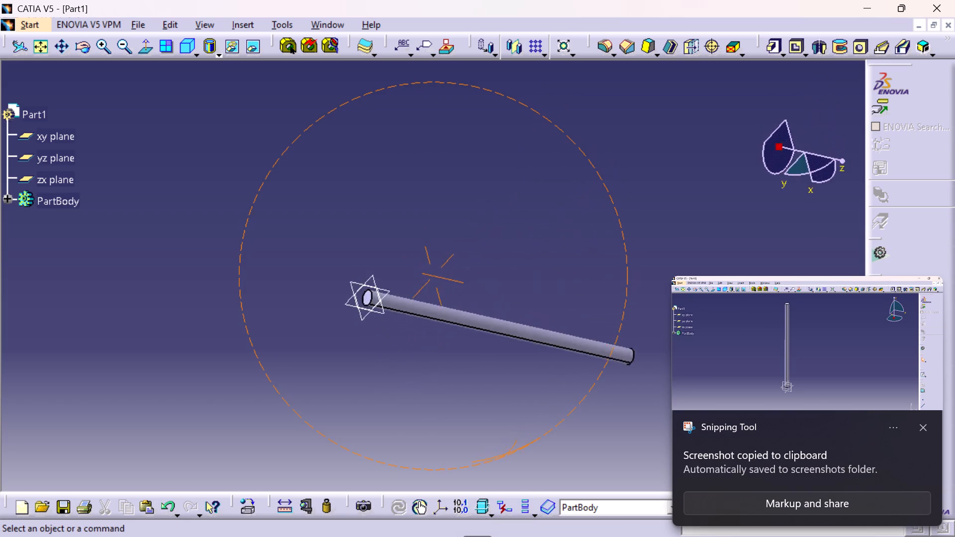
right_click_drag(516, 472, 568, 316)
middle_click_drag(516, 472, 568, 316)
key("shift+super+s")
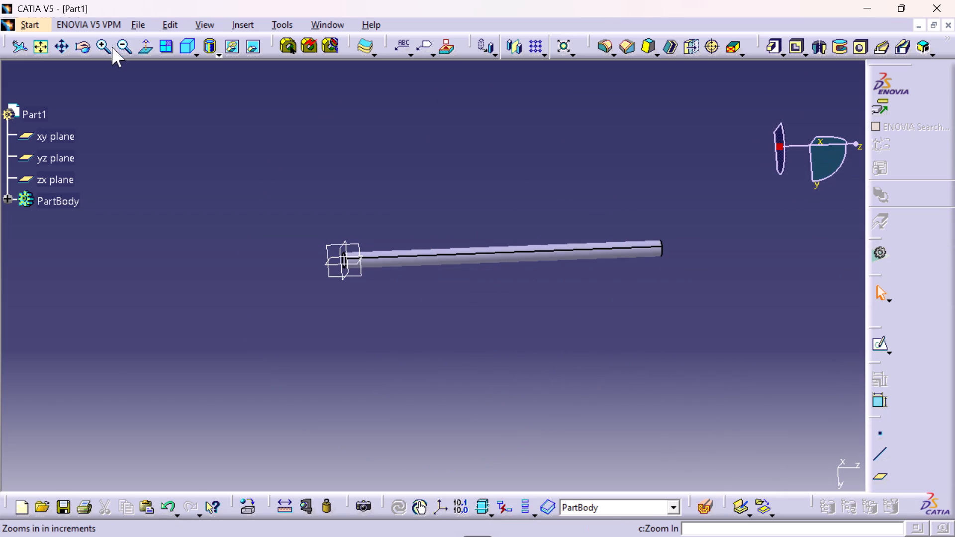
left_click_drag(0, 0, 954, 536)
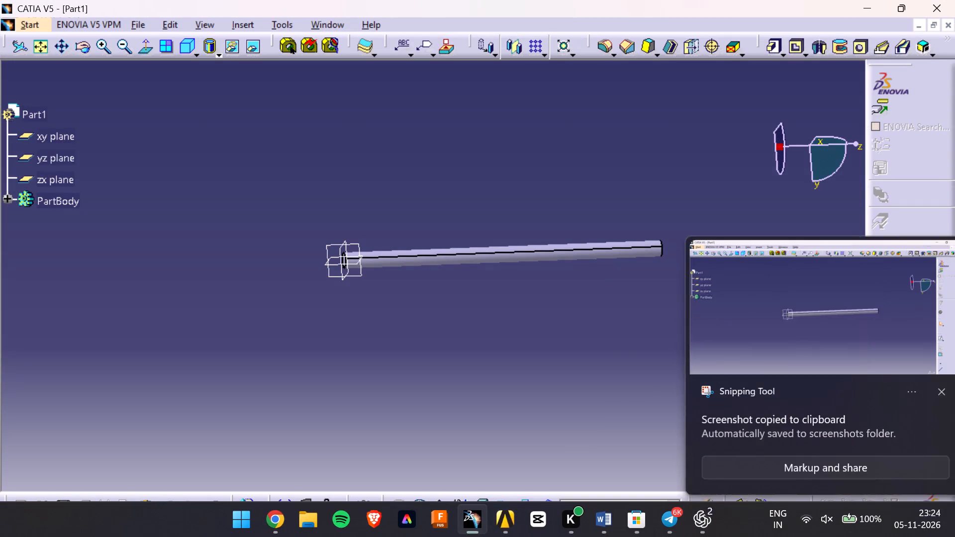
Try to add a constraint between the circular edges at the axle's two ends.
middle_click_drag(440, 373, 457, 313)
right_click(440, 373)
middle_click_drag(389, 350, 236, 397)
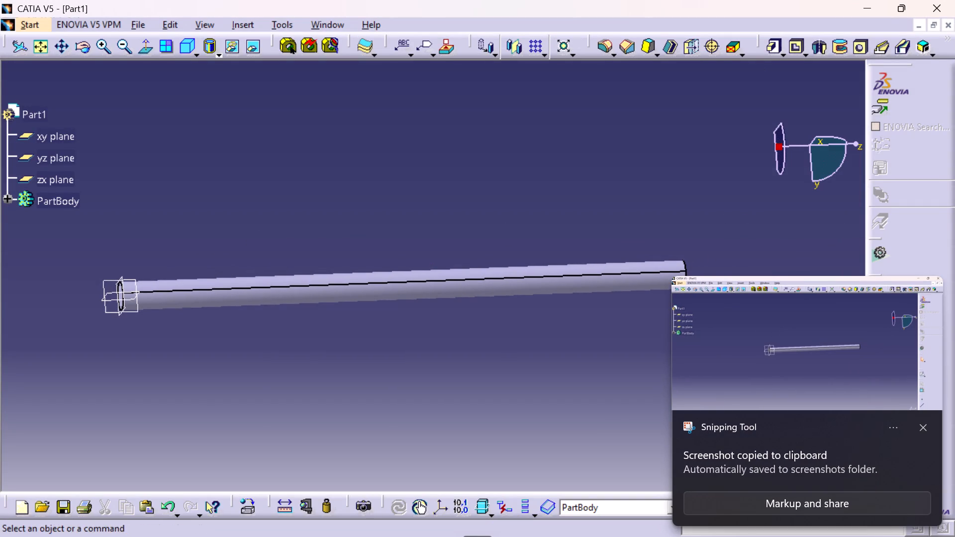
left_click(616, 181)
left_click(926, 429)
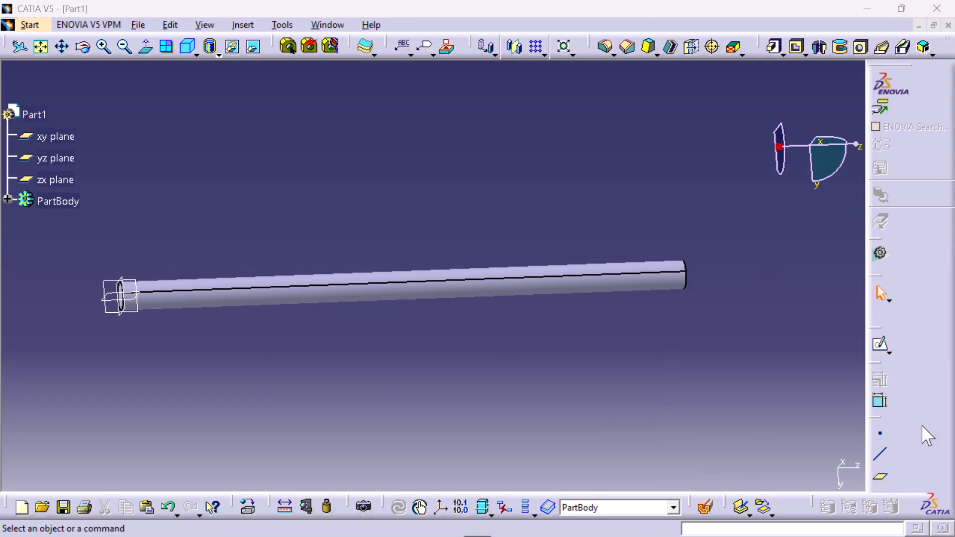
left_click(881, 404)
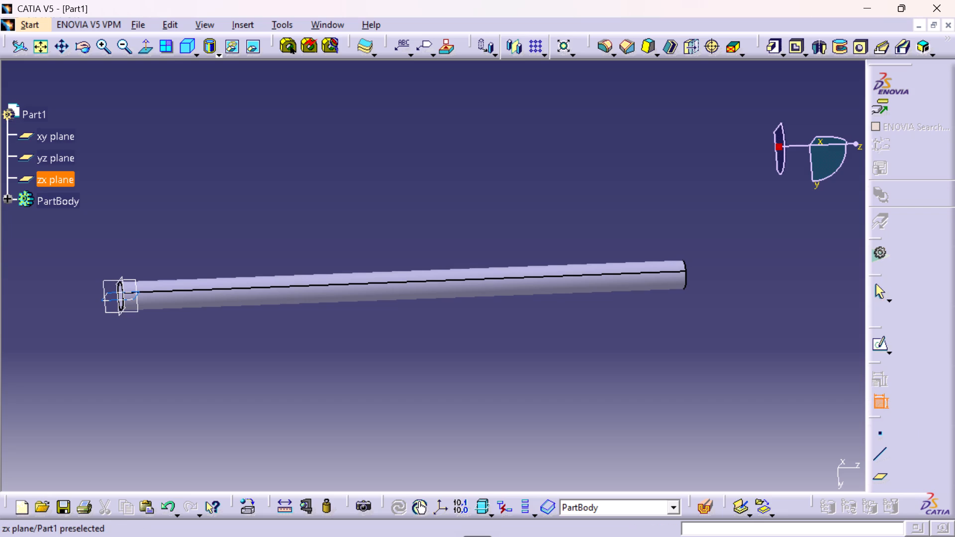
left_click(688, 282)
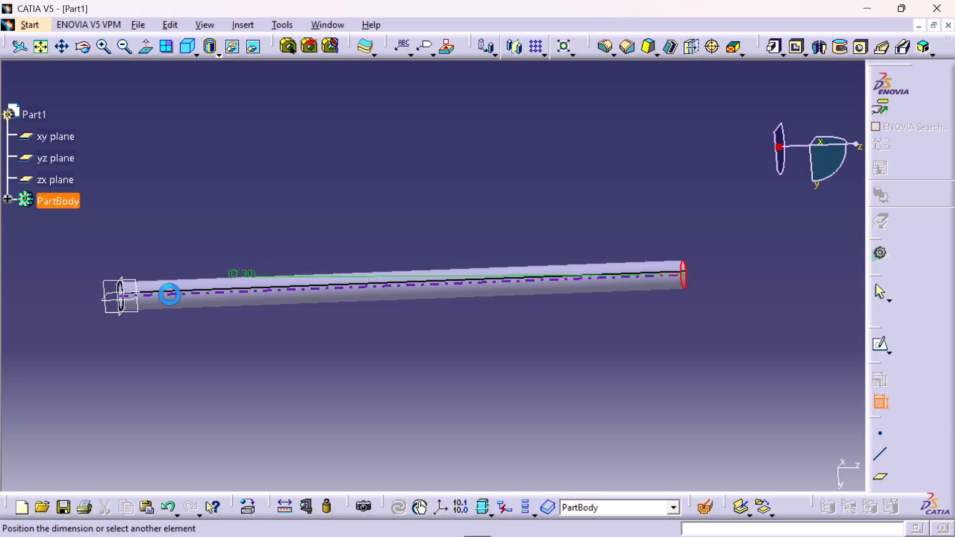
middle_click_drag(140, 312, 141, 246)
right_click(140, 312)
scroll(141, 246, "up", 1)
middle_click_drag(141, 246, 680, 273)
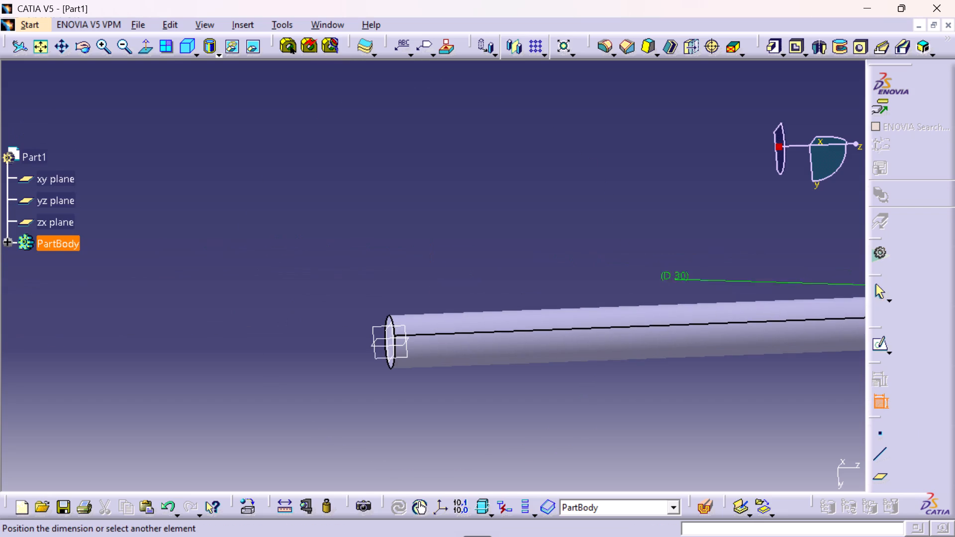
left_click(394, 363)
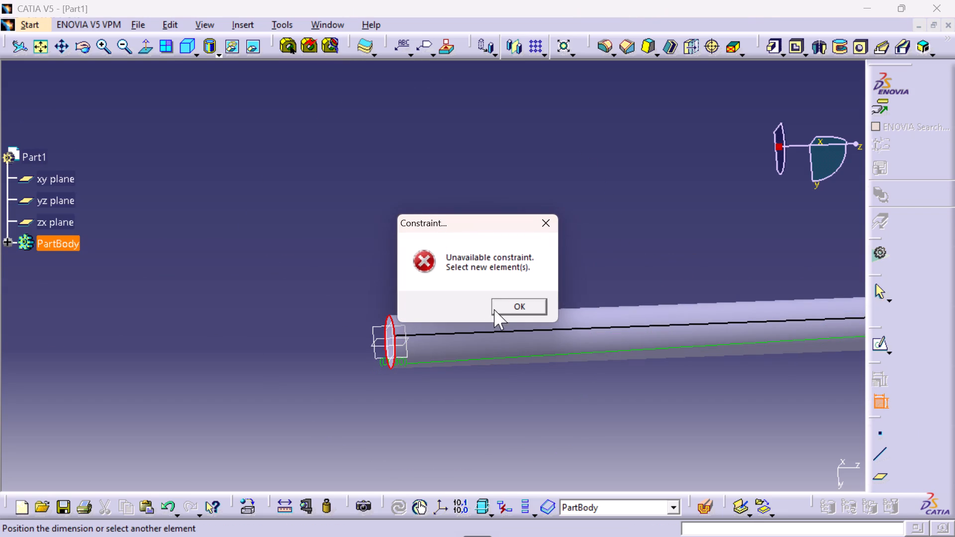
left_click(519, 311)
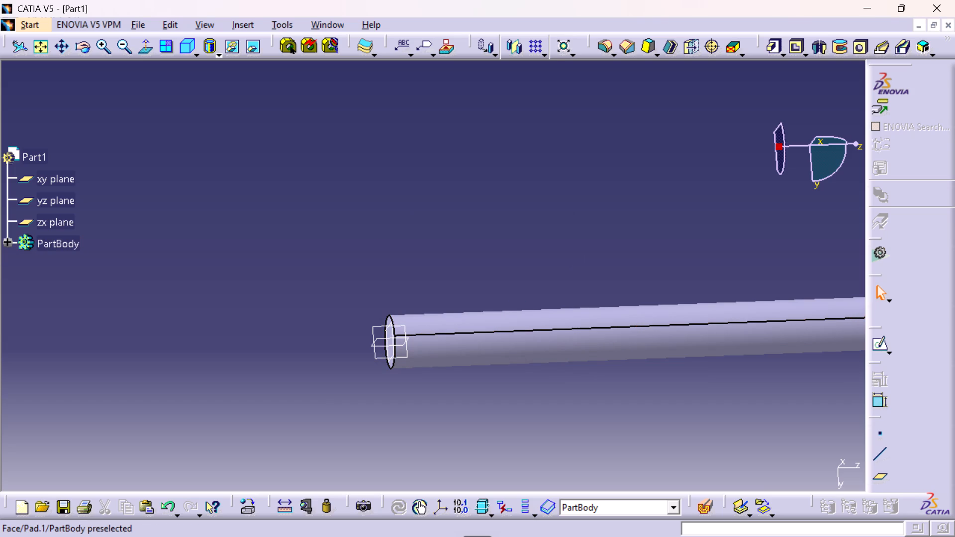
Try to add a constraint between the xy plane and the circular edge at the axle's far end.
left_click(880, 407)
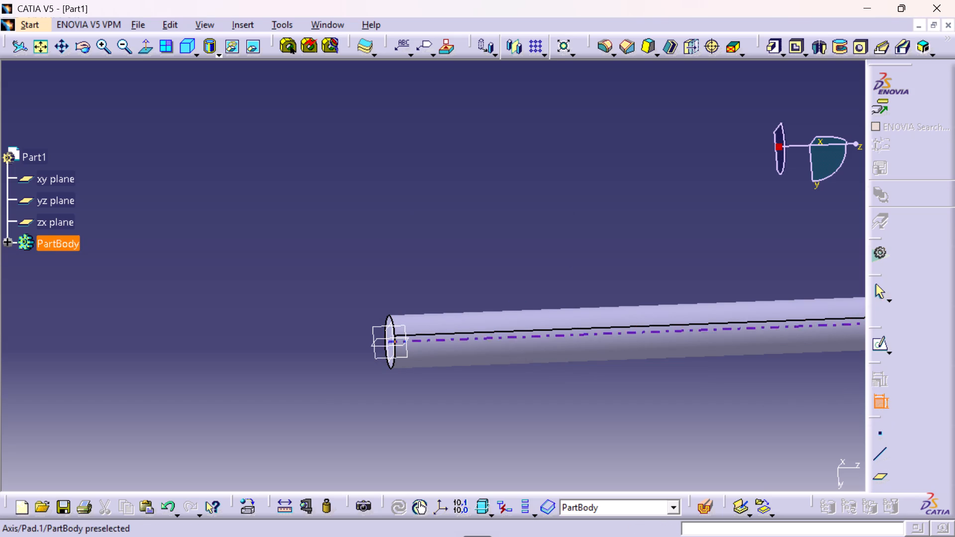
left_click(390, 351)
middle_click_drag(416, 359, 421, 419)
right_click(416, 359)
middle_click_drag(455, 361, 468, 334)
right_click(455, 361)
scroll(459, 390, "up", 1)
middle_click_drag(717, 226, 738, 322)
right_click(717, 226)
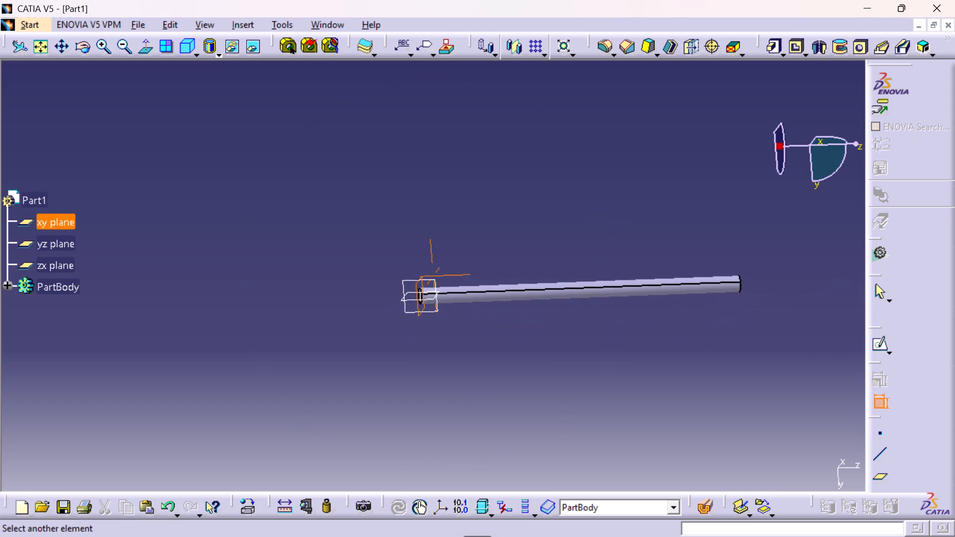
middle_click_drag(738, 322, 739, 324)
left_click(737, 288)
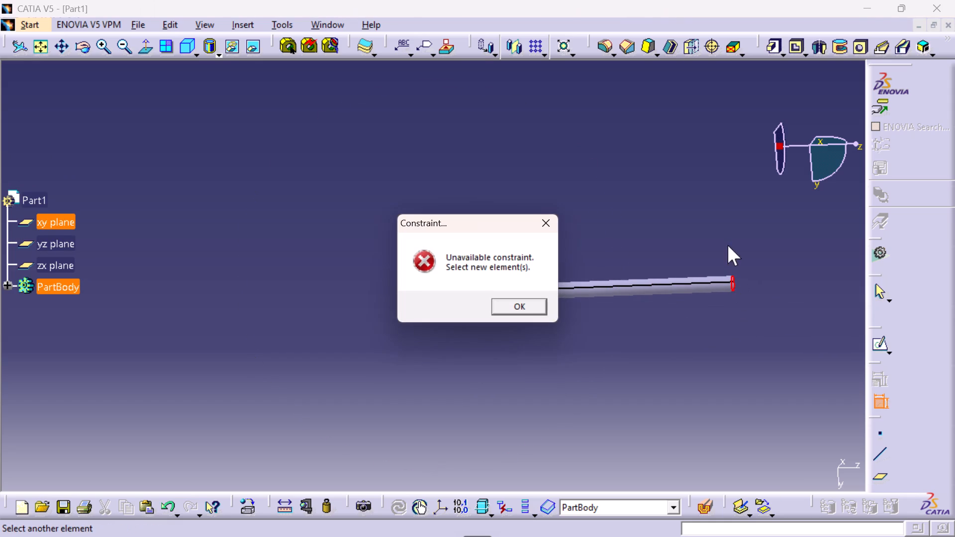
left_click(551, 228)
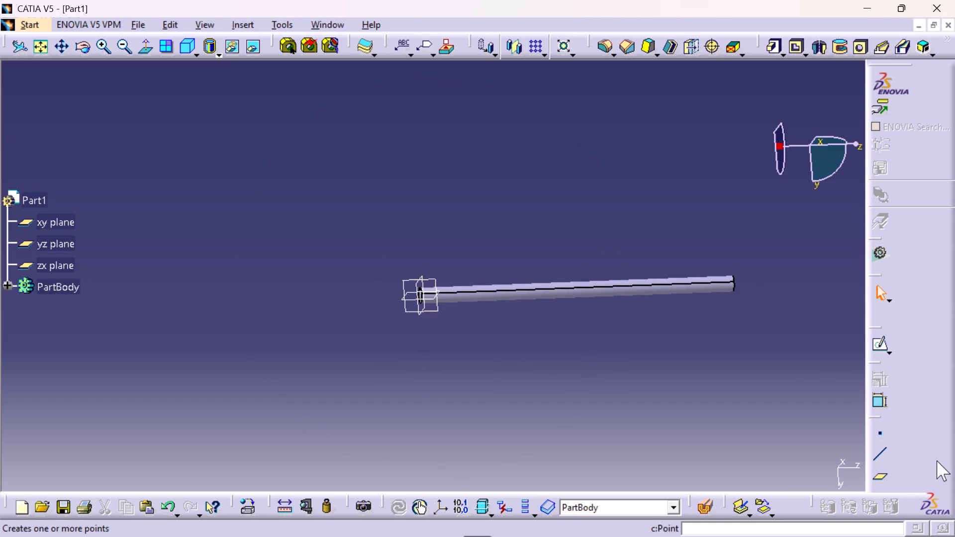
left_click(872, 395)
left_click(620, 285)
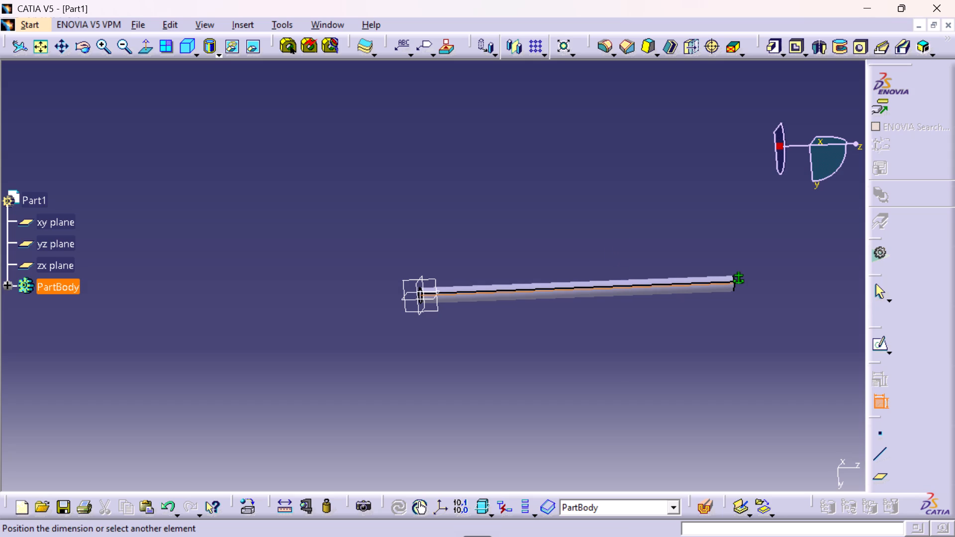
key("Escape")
Add a diameter constraint to the circular edge at the axle's far end, with its label placed above the axle.
double_click(887, 402)
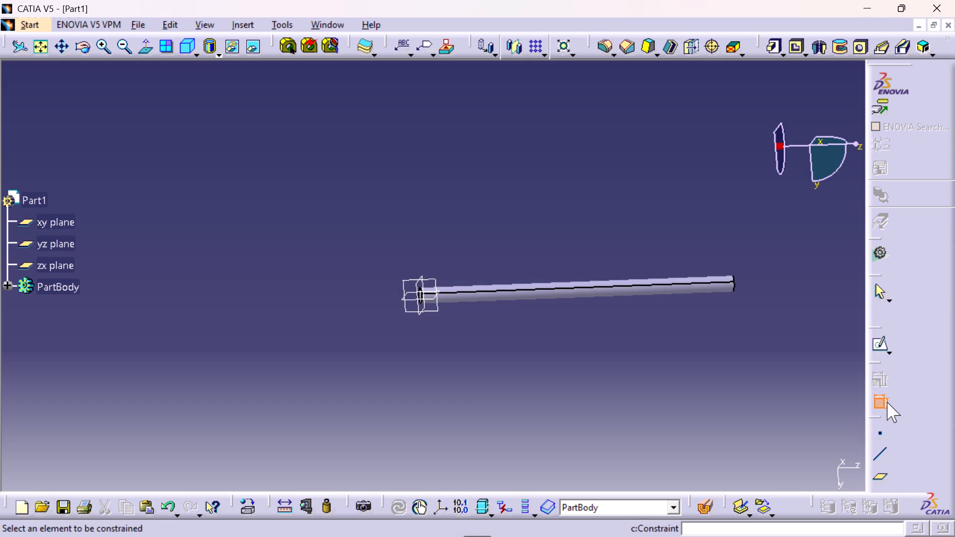
left_click(735, 292)
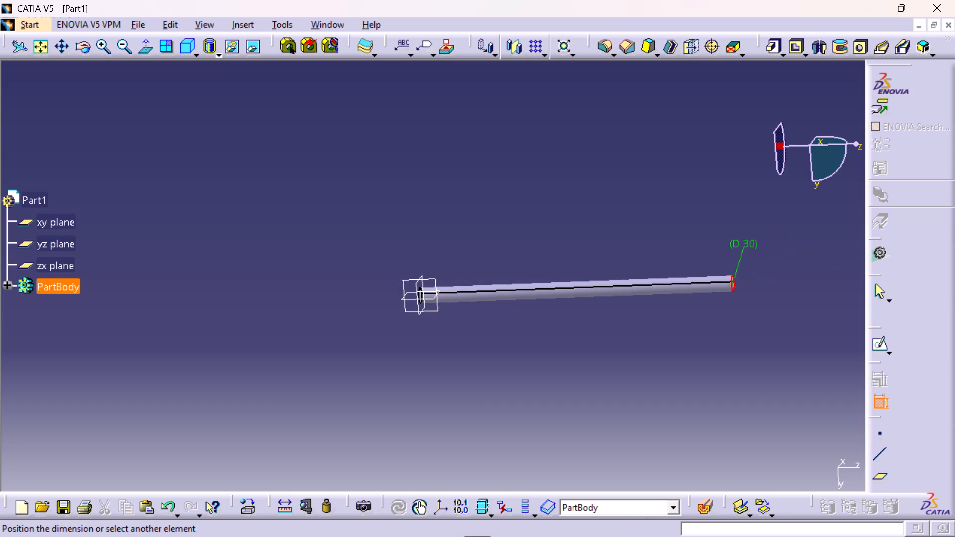
left_click(759, 239)
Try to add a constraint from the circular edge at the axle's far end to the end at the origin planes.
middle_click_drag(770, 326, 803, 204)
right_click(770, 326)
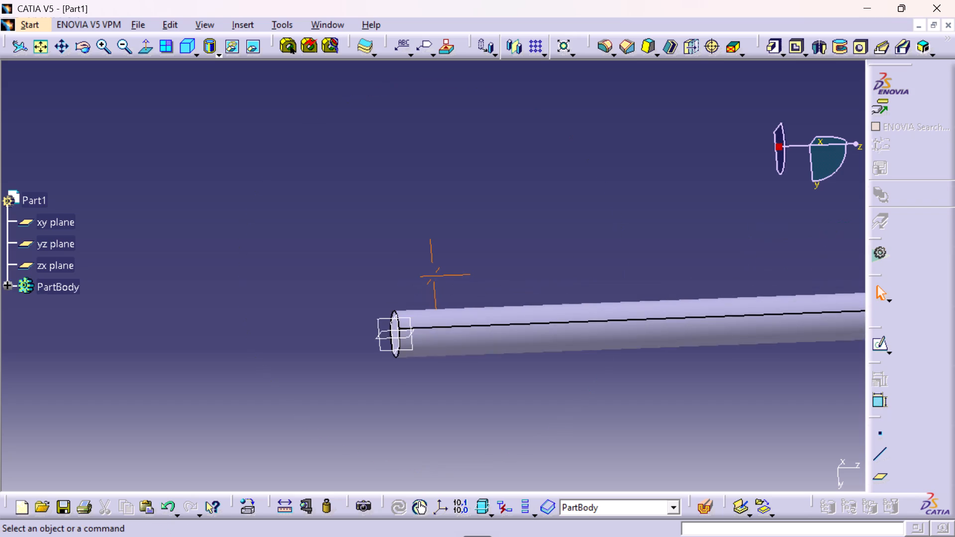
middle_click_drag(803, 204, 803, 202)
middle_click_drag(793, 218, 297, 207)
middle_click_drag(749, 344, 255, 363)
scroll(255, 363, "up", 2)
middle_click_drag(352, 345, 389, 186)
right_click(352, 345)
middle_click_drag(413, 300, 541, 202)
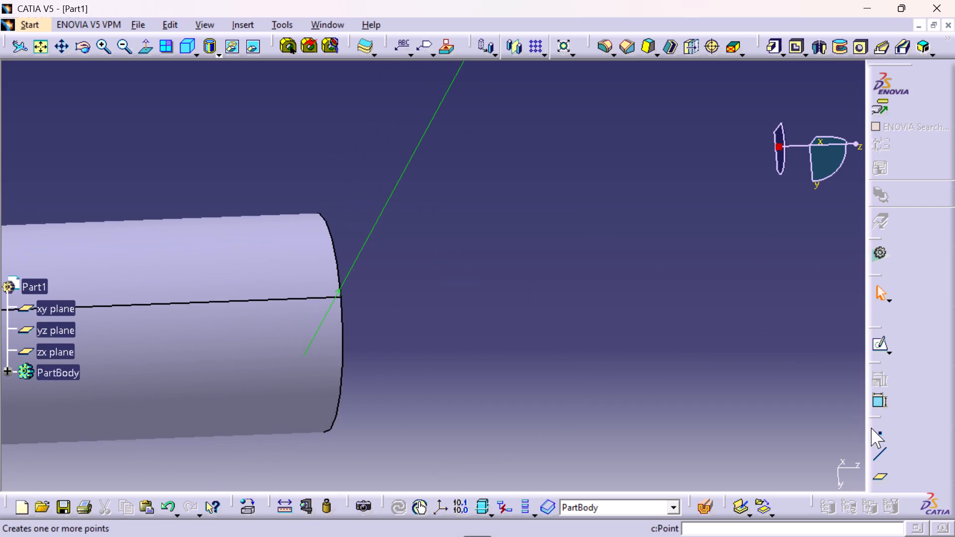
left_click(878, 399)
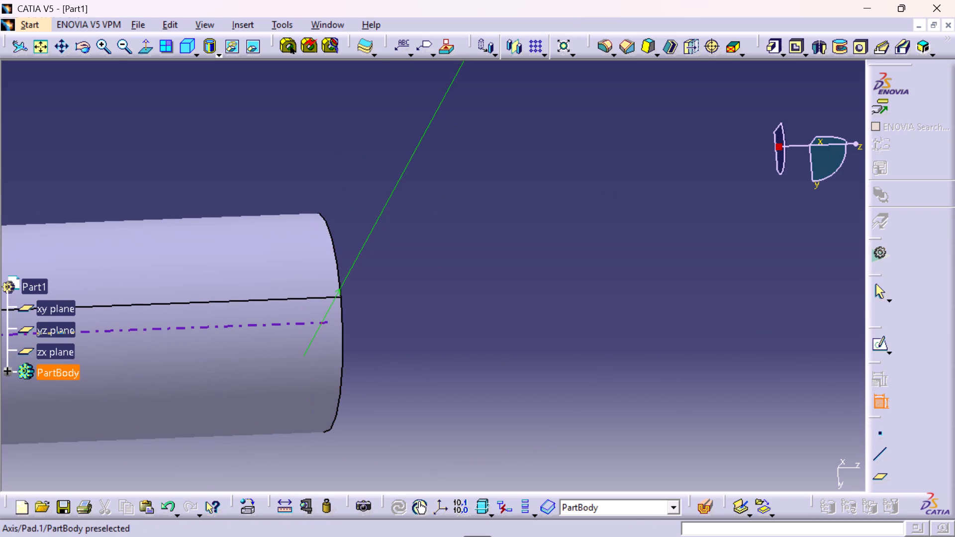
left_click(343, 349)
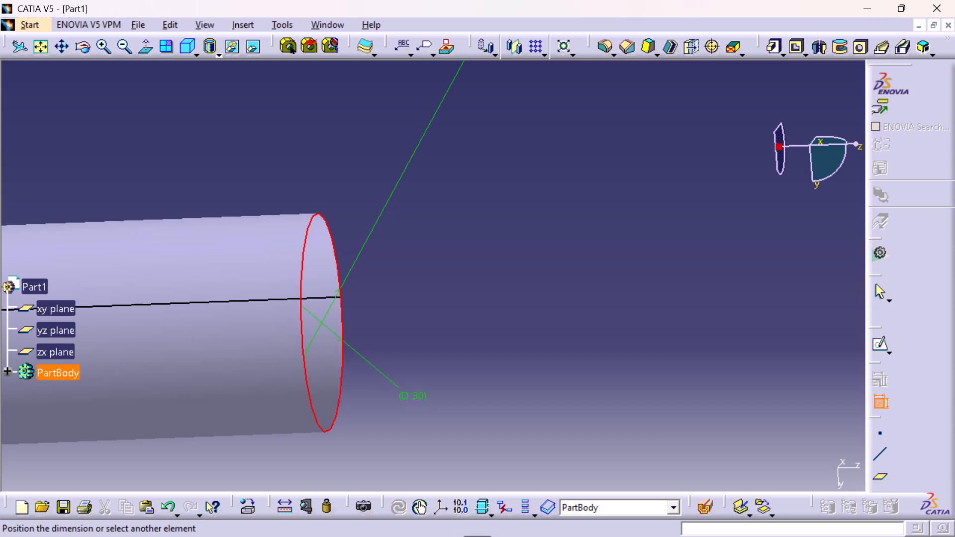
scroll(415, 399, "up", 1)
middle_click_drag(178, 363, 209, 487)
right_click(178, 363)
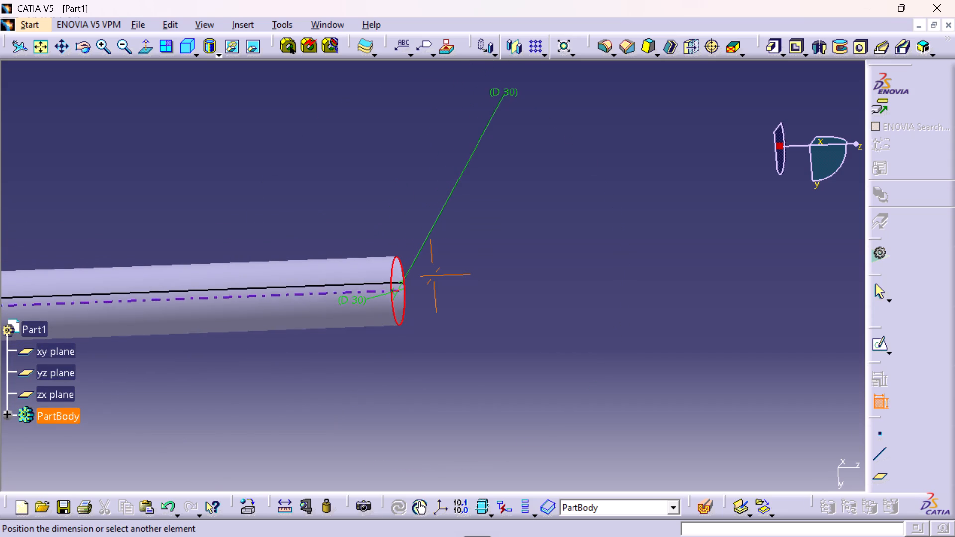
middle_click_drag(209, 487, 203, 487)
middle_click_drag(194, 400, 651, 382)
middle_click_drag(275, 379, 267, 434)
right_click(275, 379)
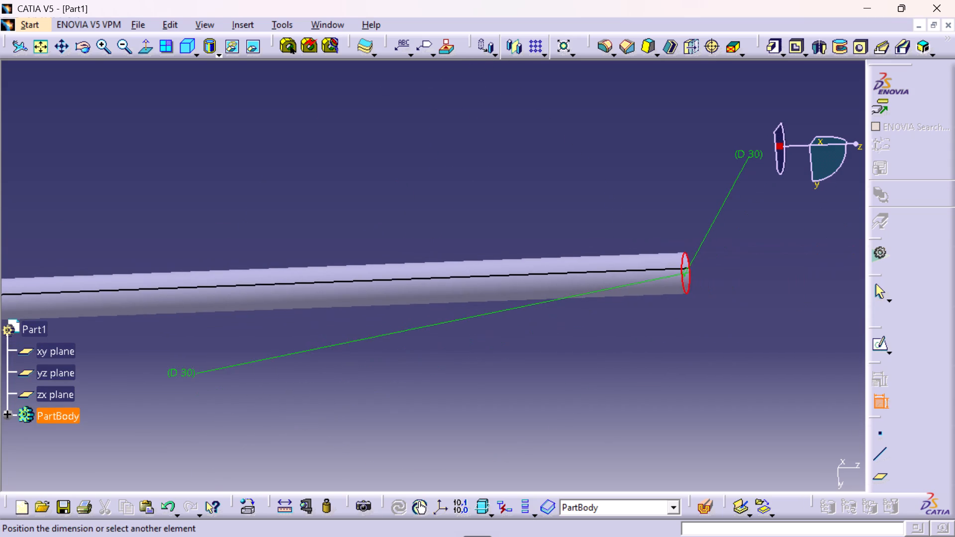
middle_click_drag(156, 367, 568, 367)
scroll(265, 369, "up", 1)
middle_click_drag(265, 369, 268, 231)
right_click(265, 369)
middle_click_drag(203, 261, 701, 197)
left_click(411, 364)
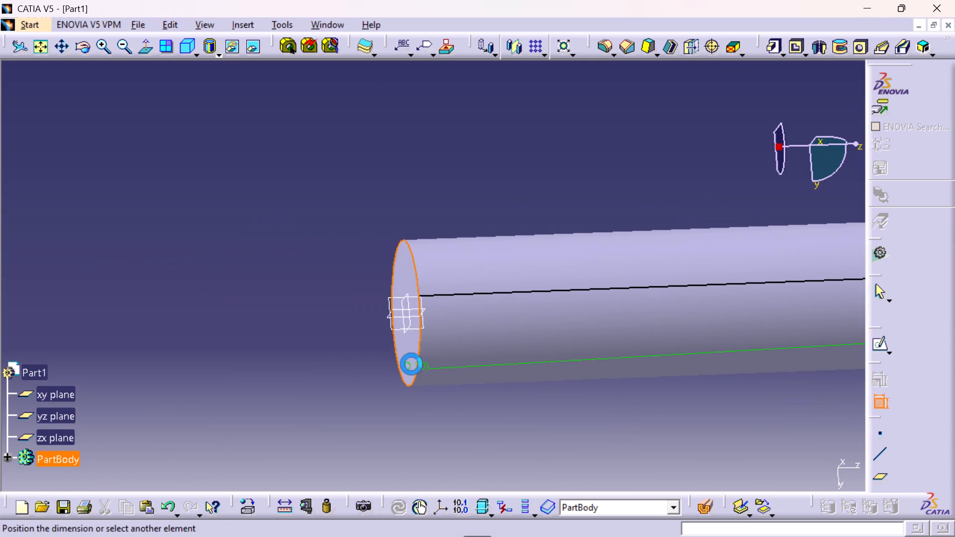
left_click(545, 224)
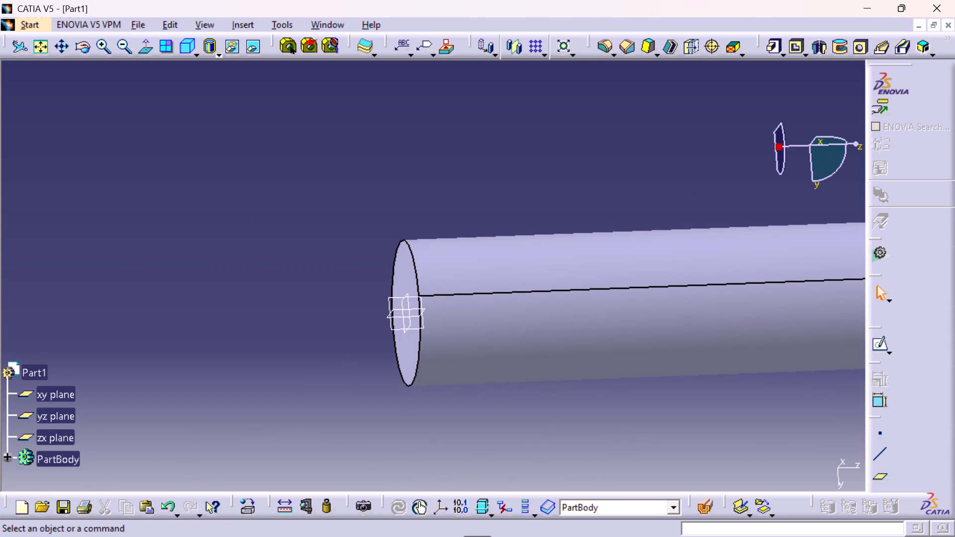
Examine the whole axle from end to end together with its diameter dimension.
middle_click_drag(617, 403, 615, 481)
right_click(617, 403)
middle_click_drag(671, 318, 684, 372)
scroll(671, 318, "up", 1)
right_click(671, 318)
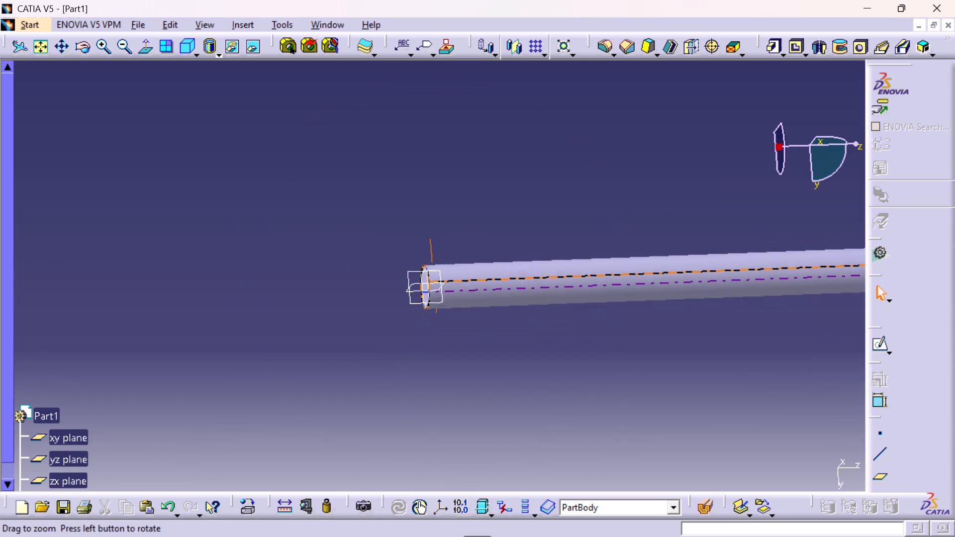
middle_click_drag(684, 372, 694, 415)
middle_click_drag(699, 320, 473, 366)
right_click(474, 355)
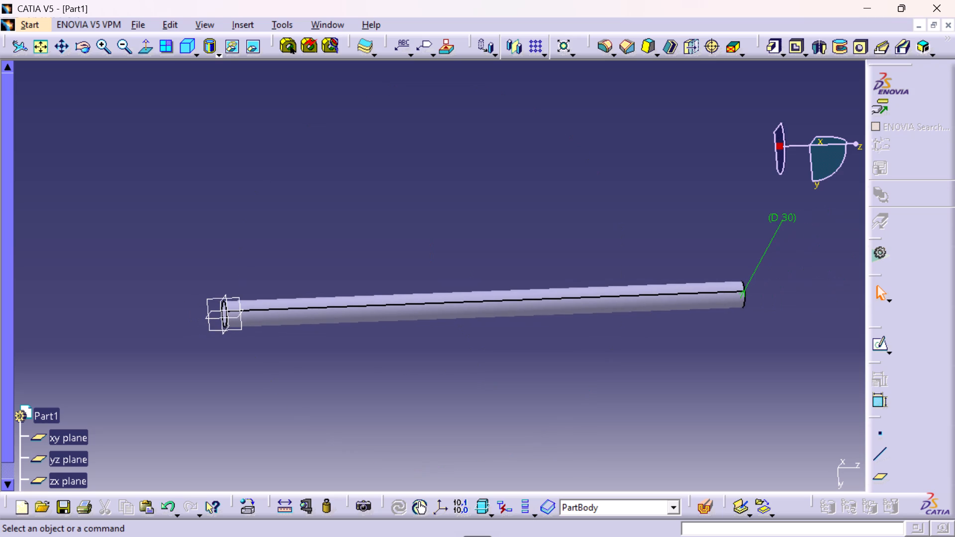